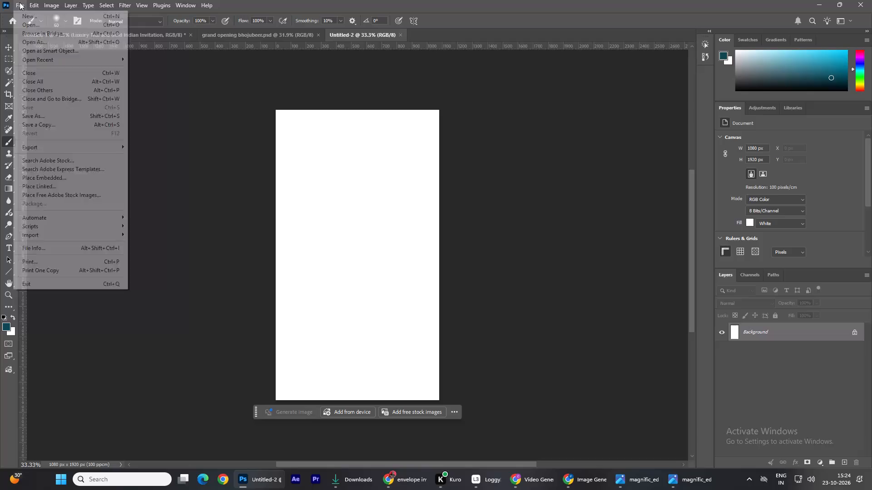
Place the Teal and Gold Floral Frame image as an embedded object filling the blank 1080 x 1920 px canvas.
{"action": "left_click", "coordinate": [69, 179]}
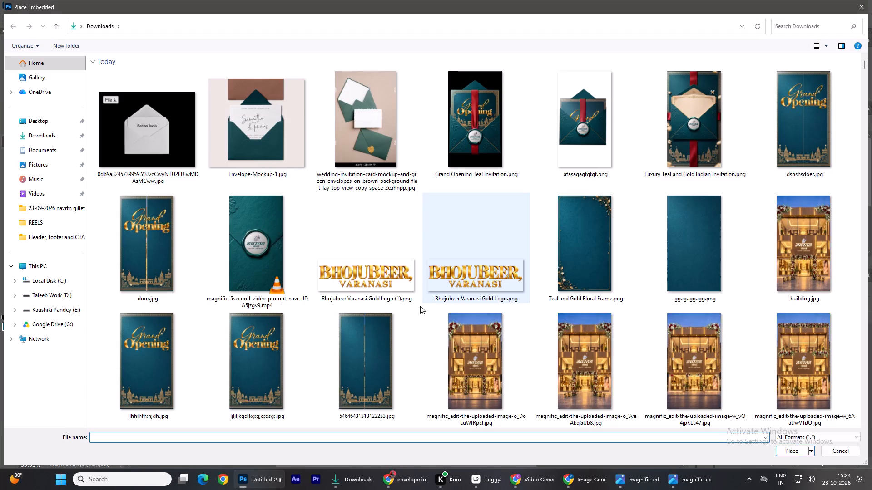
{"action": "scroll", "coordinate": [419, 308], "scroll_direction": "down", "scroll_amount": 2}
{"action": "scroll", "coordinate": [440, 311], "scroll_direction": "up", "scroll_amount": 2}
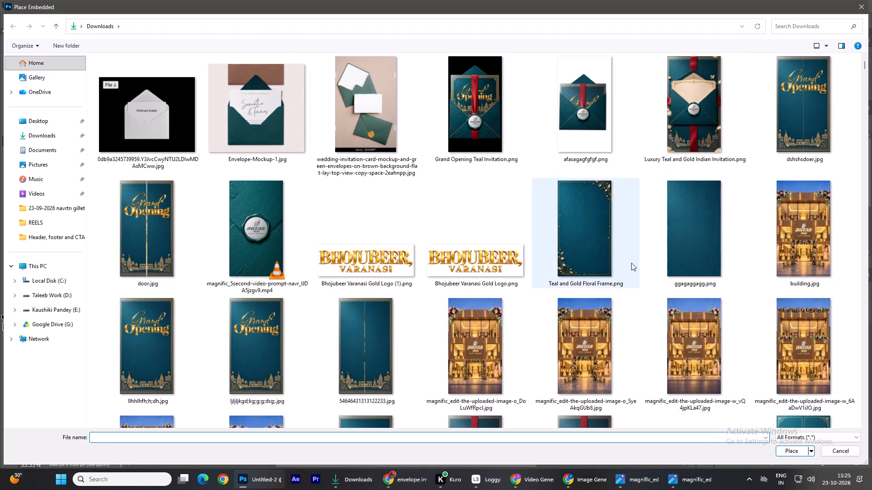
{"action": "double_click", "coordinate": [596, 249]}
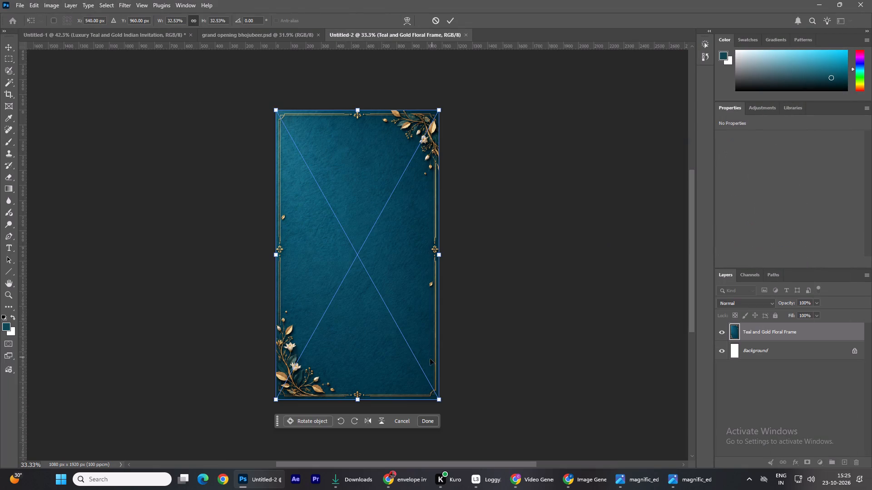
{"action": "left_click", "coordinate": [431, 420]}
Rasterize the placed floral frame layer.
{"action": "left_click", "coordinate": [593, 331]}
{"action": "left_click", "coordinate": [409, 176]}
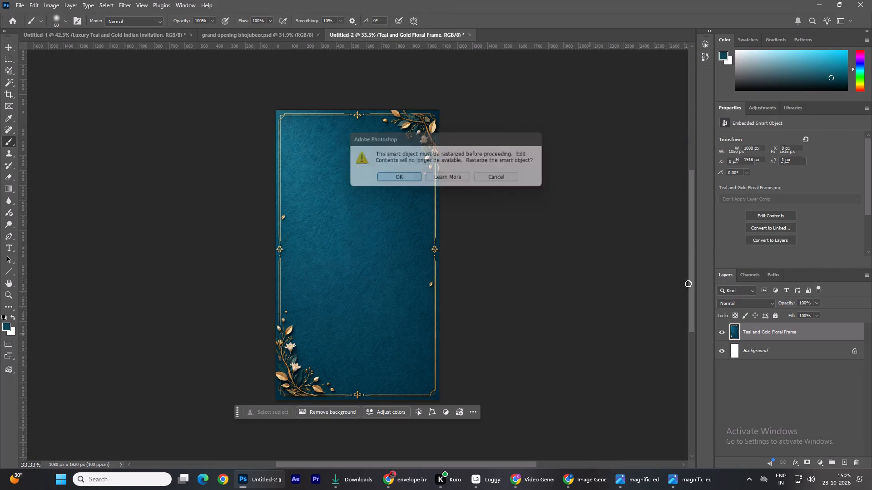
{"action": "left_click", "coordinate": [765, 336]}
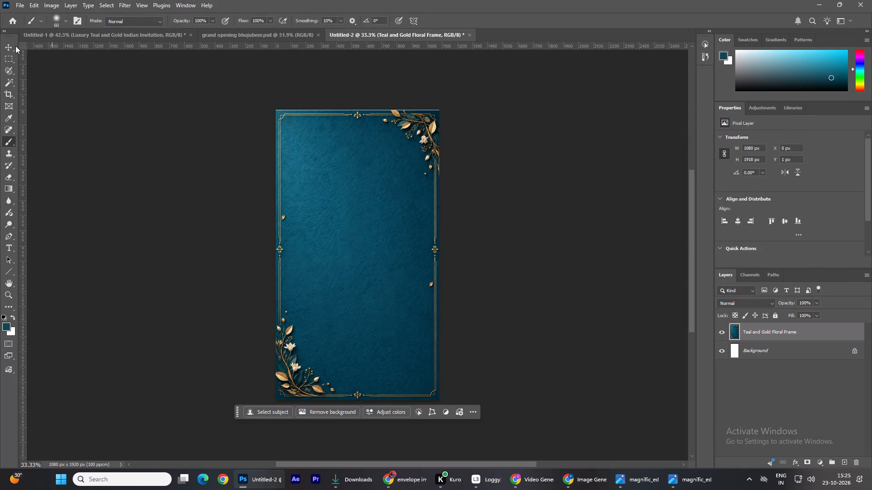
Scale the floral frame layer up to about 100.05% so its upper edge reaches the top of the canvas.
{"action": "left_click", "coordinate": [10, 45]}
{"action": "left_click", "coordinate": [342, 129]}
{"action": "left_click", "coordinate": [357, 110]}
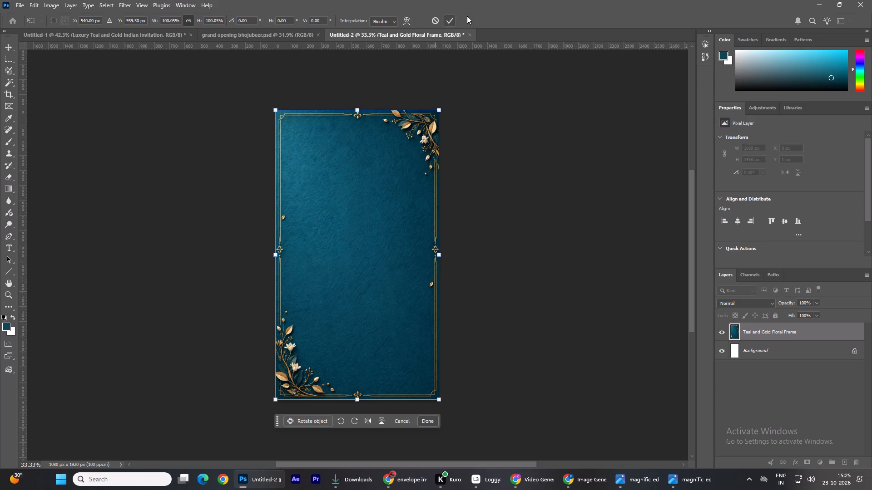
{"action": "left_click", "coordinate": [450, 16]}
{"action": "left_click", "coordinate": [530, 118]}
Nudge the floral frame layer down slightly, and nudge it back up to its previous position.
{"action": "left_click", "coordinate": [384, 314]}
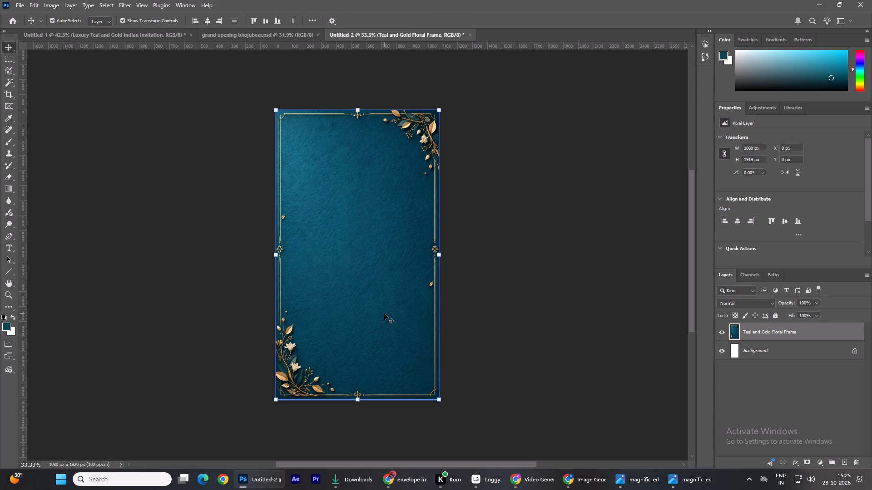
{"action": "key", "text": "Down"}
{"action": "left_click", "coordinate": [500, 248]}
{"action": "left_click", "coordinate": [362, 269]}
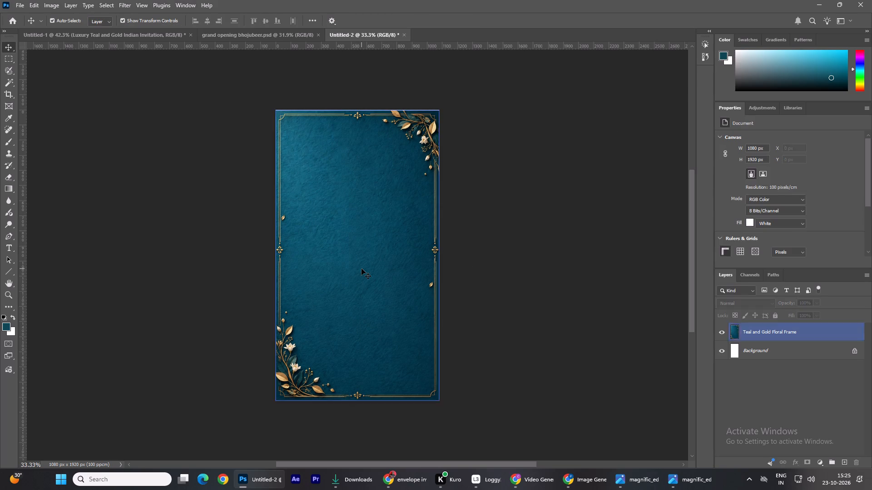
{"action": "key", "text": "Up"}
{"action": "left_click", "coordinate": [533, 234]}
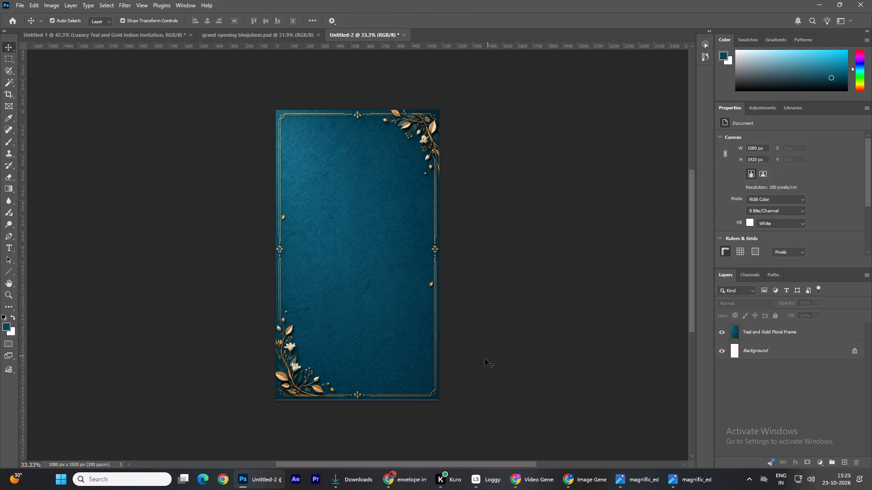
Stretch the floral frame layer to about 100.05% so its lower edge meets the bottom of the canvas.
{"action": "scroll", "coordinate": [398, 348], "scroll_direction": "up", "scroll_amount": 7}
{"action": "left_click", "coordinate": [519, 300]}
{"action": "scroll", "coordinate": [512, 307], "scroll_direction": "down", "scroll_amount": 4}
{"action": "left_click", "coordinate": [301, 280]}
{"action": "left_click", "coordinate": [348, 421]}
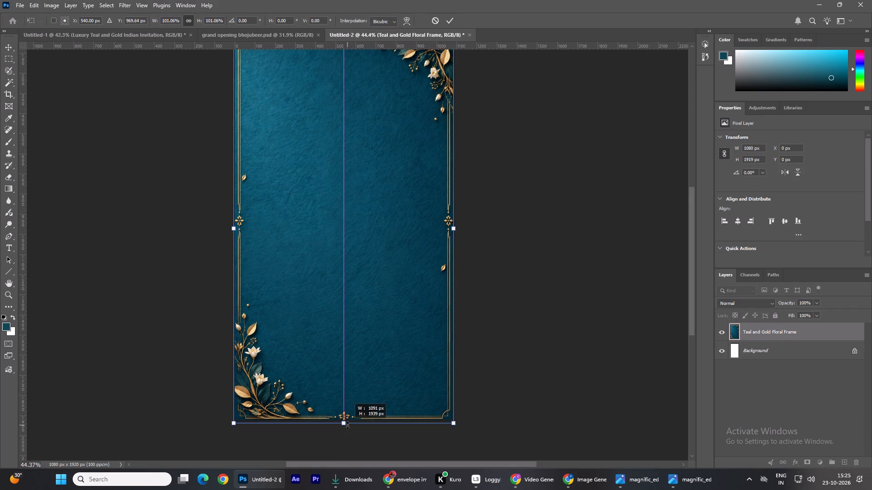
{"action": "left_click", "coordinate": [403, 439]}
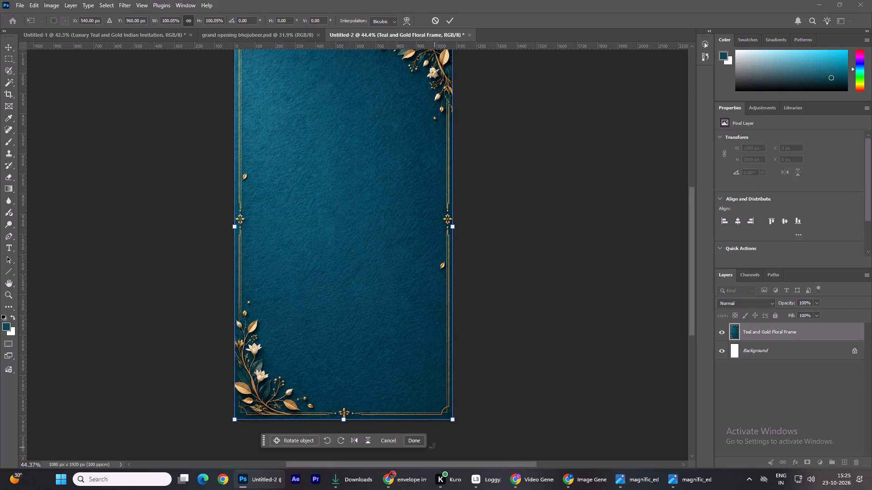
{"action": "left_click", "coordinate": [423, 439]}
{"action": "left_click", "coordinate": [512, 396]}
{"action": "scroll", "coordinate": [512, 396], "scroll_direction": "up", "scroll_amount": 6}
{"action": "scroll", "coordinate": [511, 391], "scroll_direction": "down", "scroll_amount": 4}
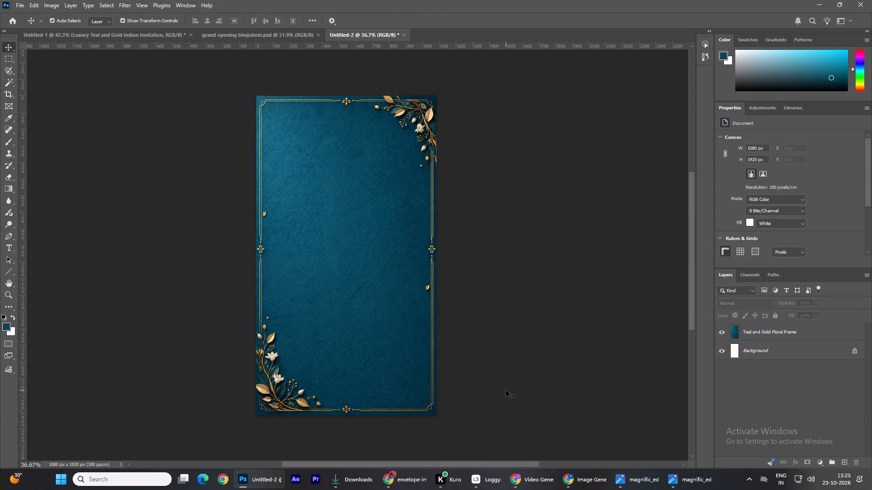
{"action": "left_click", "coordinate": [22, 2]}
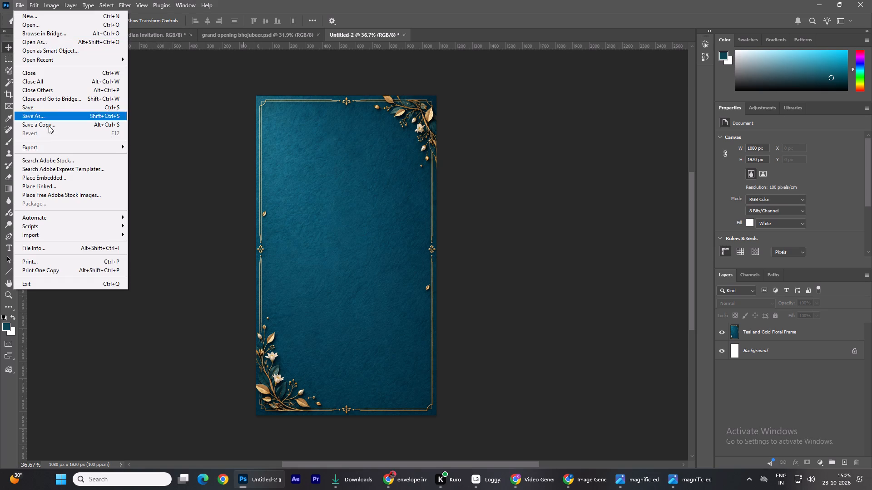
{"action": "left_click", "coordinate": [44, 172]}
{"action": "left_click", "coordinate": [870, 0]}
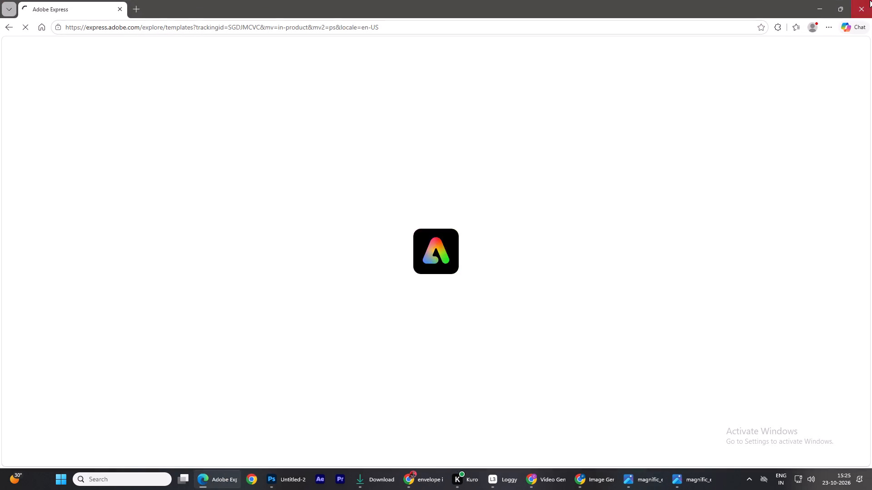
Place the white envelope mockup image with the black background from Downloads as an embedded object above the floral frame.
{"action": "left_click", "coordinate": [20, 0]}
{"action": "left_click", "coordinate": [34, 176]}
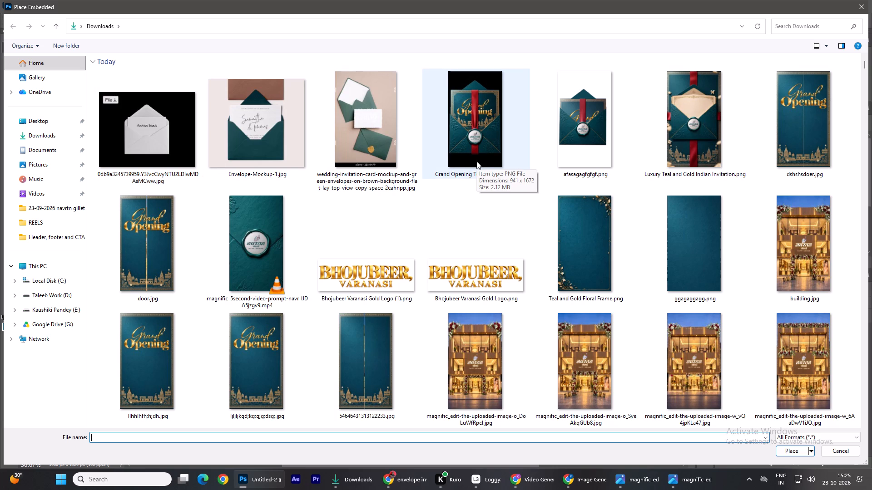
{"action": "double_click", "coordinate": [167, 142]}
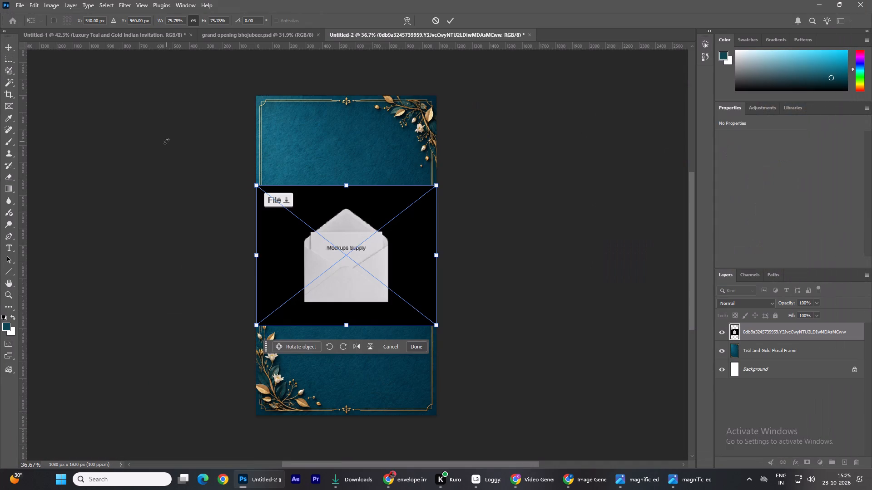
{"action": "left_click", "coordinate": [415, 346]}
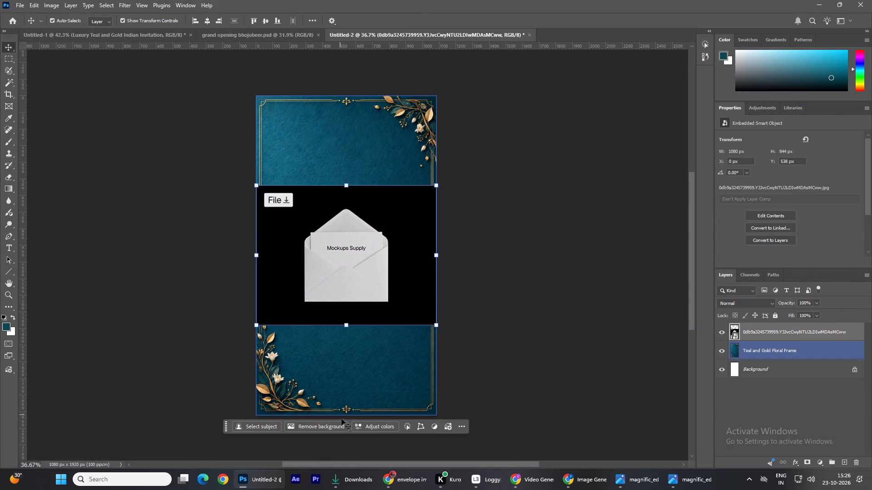
Remove the black background from the envelope mockup layer.
{"action": "left_click", "coordinate": [331, 423]}
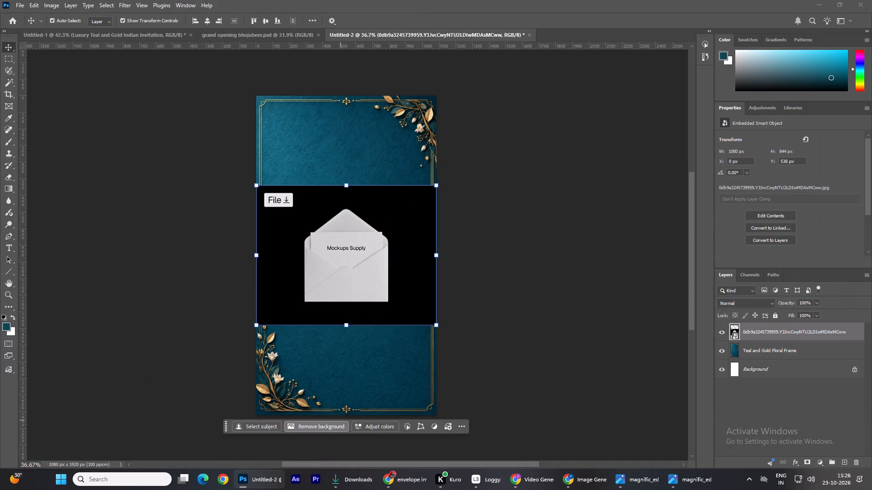
{"action": "left_click", "coordinate": [508, 264]}
Enlarge the envelope to about 184% and centre it horizontally inside the floral frame, slightly above the middle of the canvas.
{"action": "left_click", "coordinate": [343, 260]}
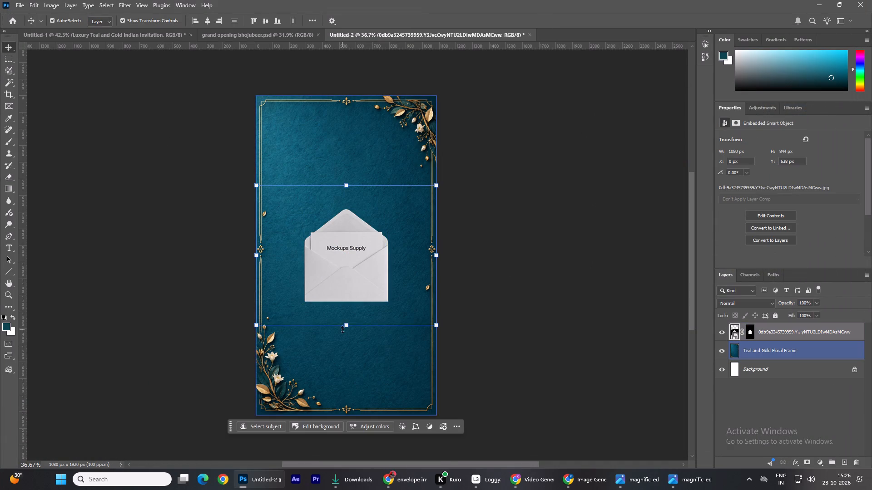
{"action": "left_click_drag", "start_coordinate": [347, 327], "coordinate": [345, 385]}
{"action": "left_click_drag", "start_coordinate": [345, 186], "coordinate": [345, 184]}
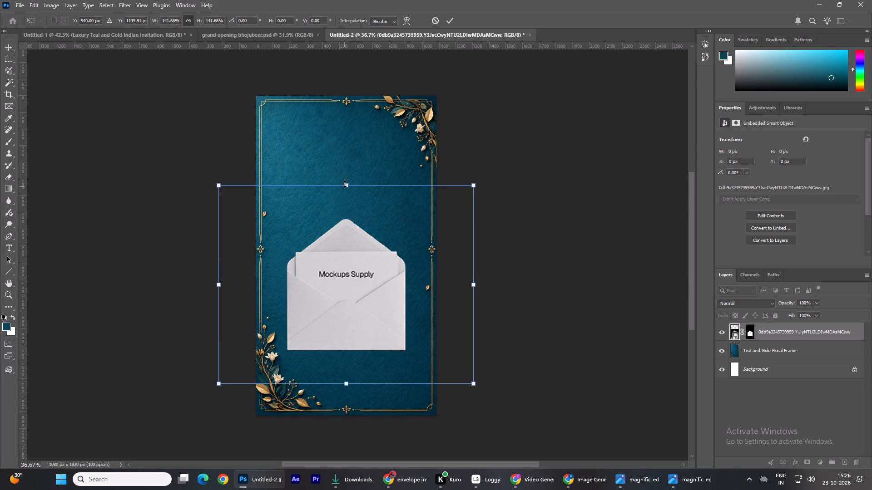
{"action": "left_click_drag", "start_coordinate": [345, 184], "coordinate": [355, 127]}
{"action": "left_click_drag", "start_coordinate": [356, 265], "coordinate": [361, 241]}
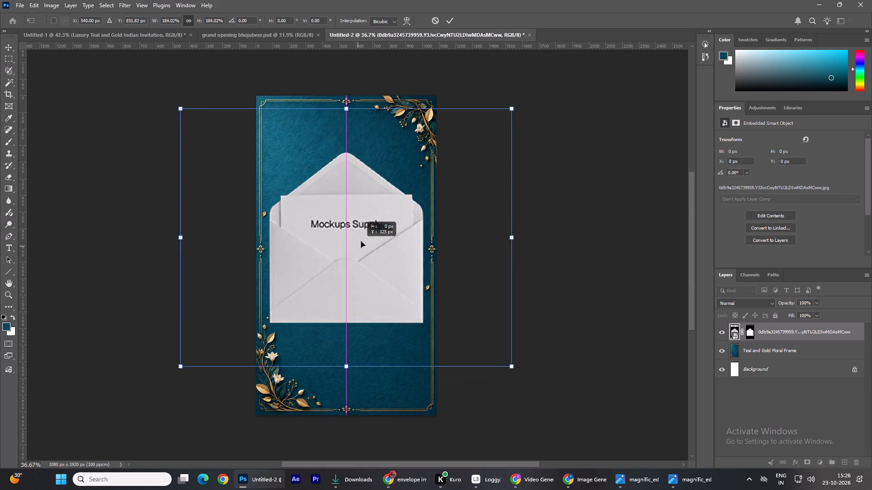
{"action": "left_click_drag", "start_coordinate": [361, 241], "coordinate": [354, 248]}
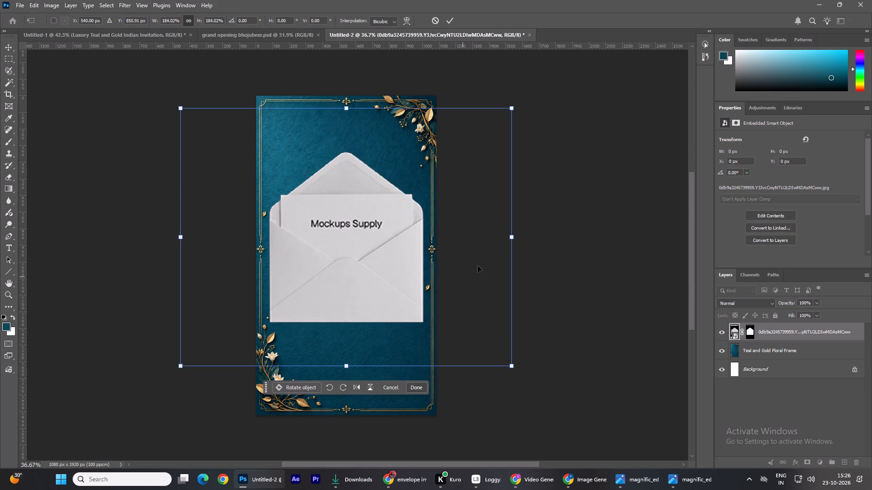
{"action": "left_click", "coordinate": [549, 259]}
{"action": "left_click", "coordinate": [425, 385]}
{"action": "left_click", "coordinate": [611, 343]}
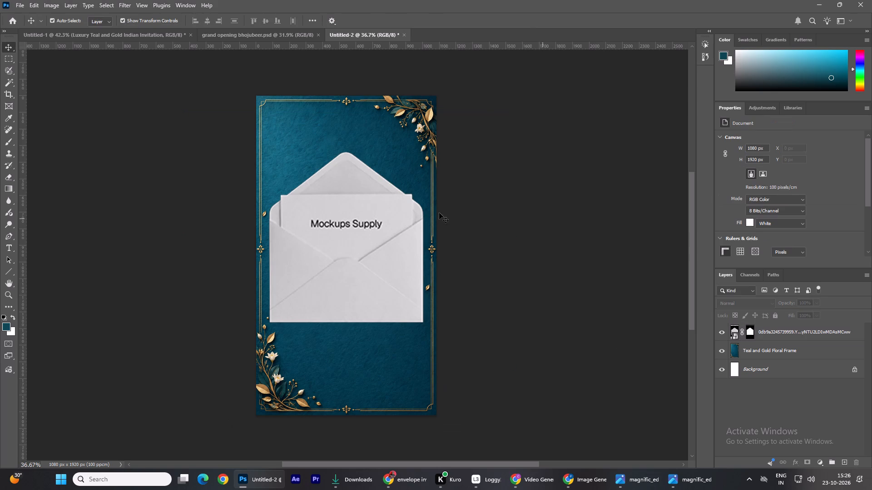
Place the Navratan Jewelers Teal Wax Seal image as an embedded object and shift it upward over the envelope.
{"action": "left_click", "coordinate": [21, 0]}
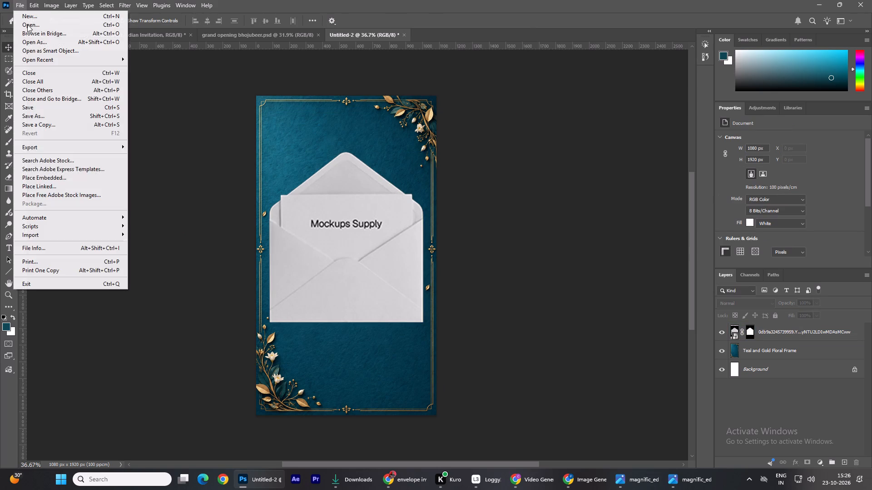
{"action": "left_click", "coordinate": [56, 174]}
{"action": "scroll", "coordinate": [348, 348], "scroll_direction": "down", "scroll_amount": 1}
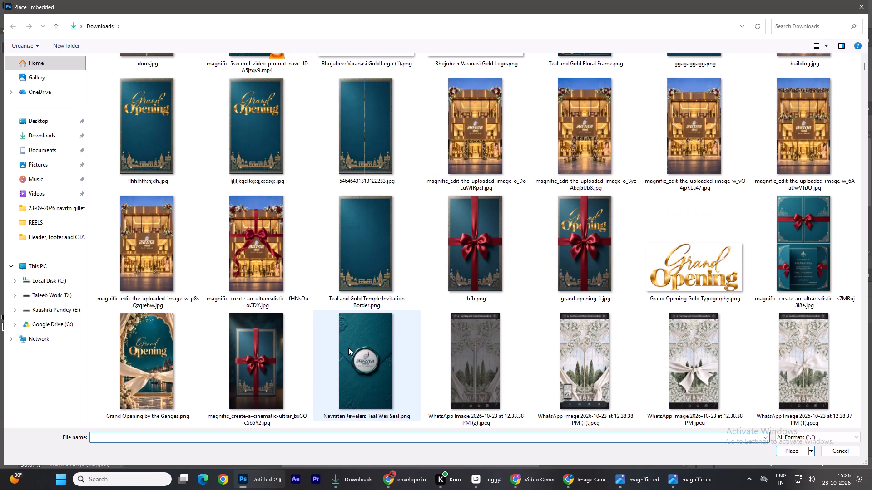
{"action": "double_click", "coordinate": [376, 339]}
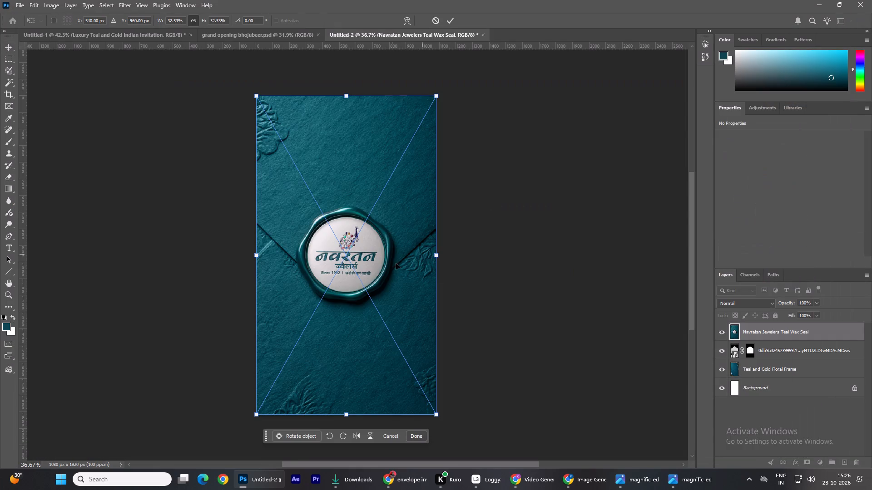
{"action": "left_click_drag", "start_coordinate": [377, 377], "coordinate": [381, 301]}
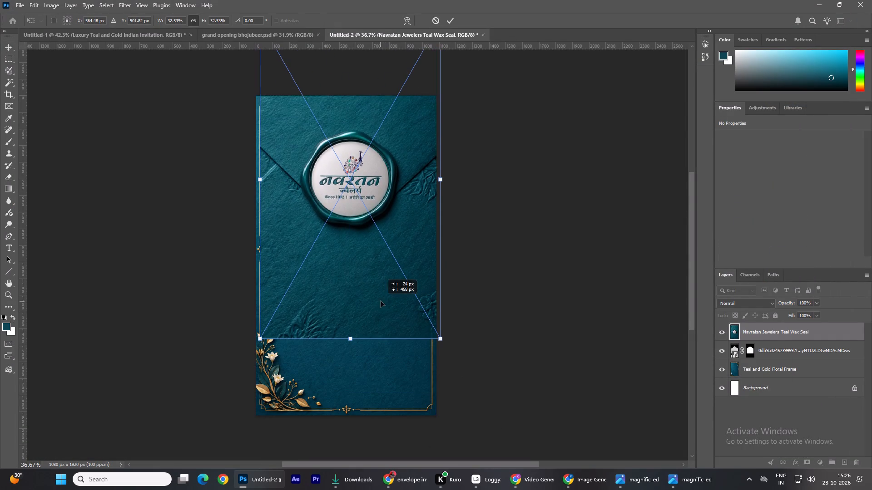
{"action": "left_click_drag", "start_coordinate": [381, 301], "coordinate": [381, 299]}
Rasterize the Navratan Jewelers Teal Wax Seal layer.
{"action": "right_click", "coordinate": [788, 334]}
{"action": "right_click", "coordinate": [788, 334]}
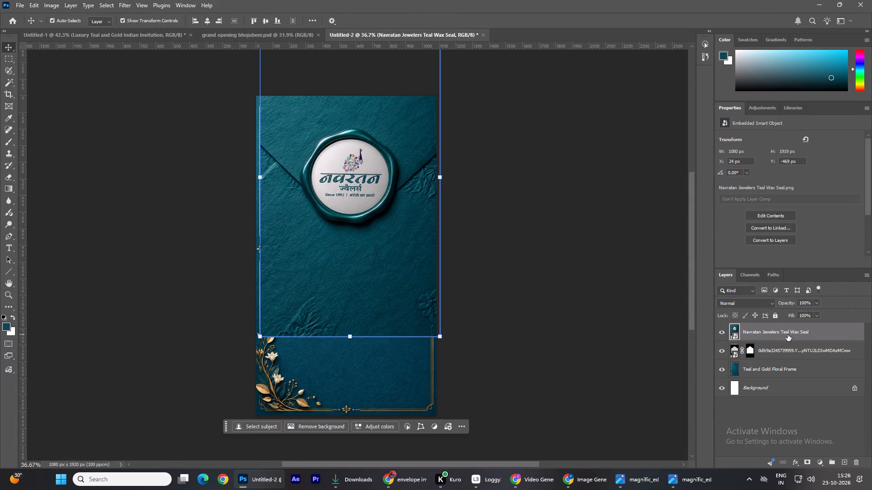
{"action": "right_click", "coordinate": [788, 334]}
{"action": "left_click", "coordinate": [808, 304]}
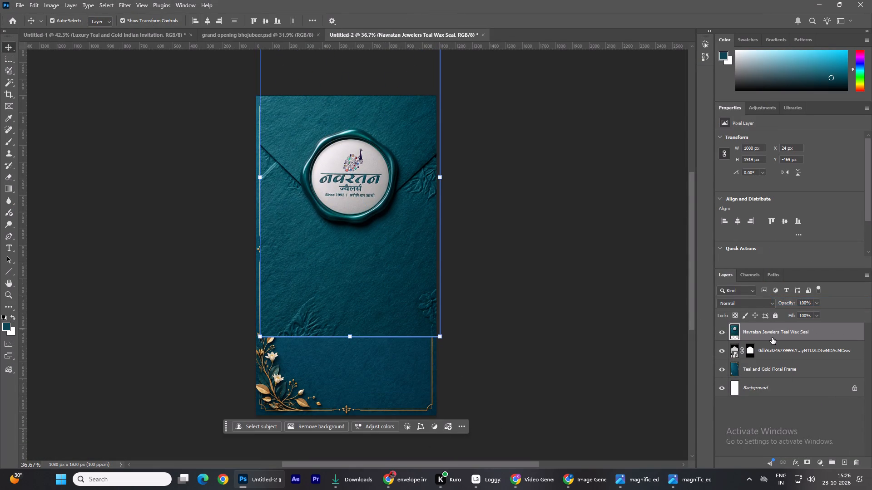
Clip the wax seal layer to the envelope layer with a clipping mask.
{"action": "right_click", "coordinate": [772, 338]}
{"action": "double_click", "coordinate": [797, 300]}
Scale the clipped Navratan Jewelers Teal Wax Seal layer to about 89% and position it so its seal sits at the envelope's upper centre.
{"action": "scroll", "coordinate": [553, 310], "scroll_direction": "up", "scroll_amount": 1}
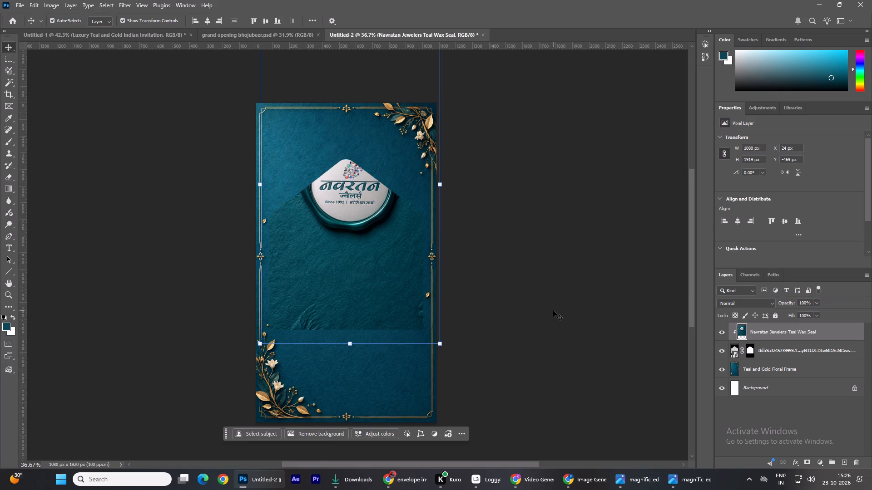
{"action": "scroll", "coordinate": [553, 310], "scroll_direction": "up", "scroll_amount": 6}
{"action": "left_click_drag", "start_coordinate": [349, 69], "coordinate": [340, 230]}
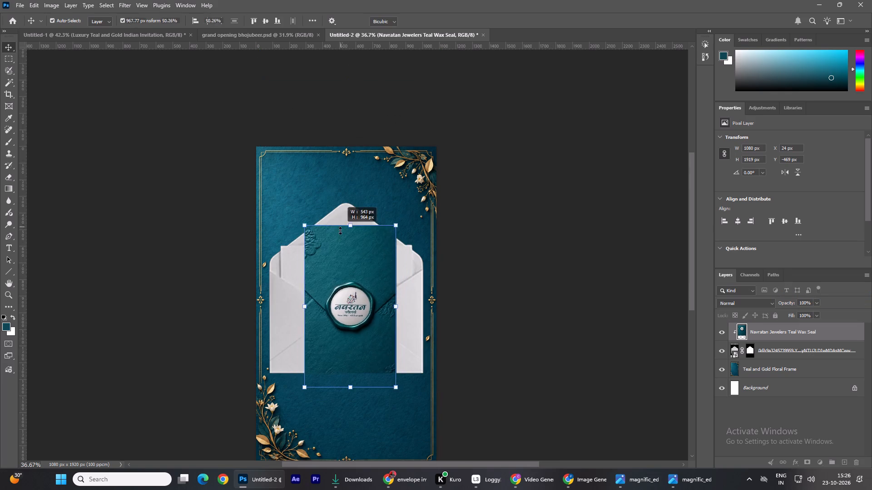
{"action": "left_click_drag", "start_coordinate": [340, 230], "coordinate": [351, 177]}
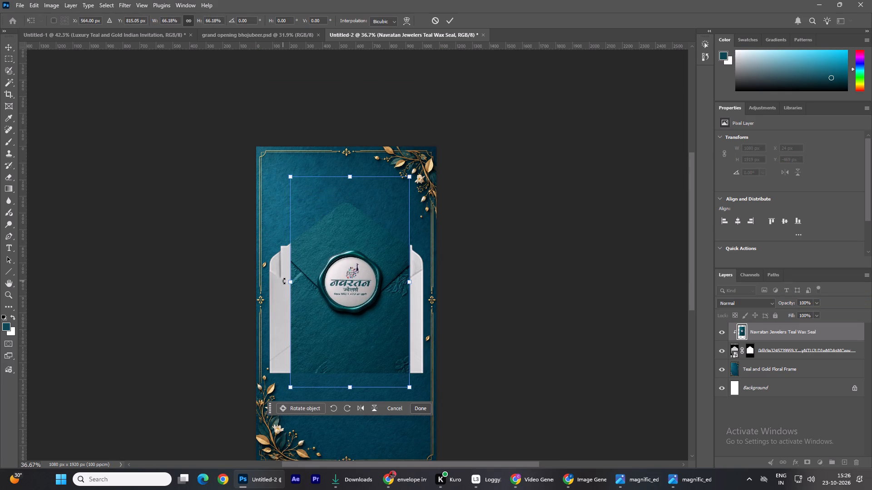
{"action": "left_click_drag", "start_coordinate": [287, 281], "coordinate": [263, 280]}
{"action": "left_click_drag", "start_coordinate": [368, 323], "coordinate": [363, 285]}
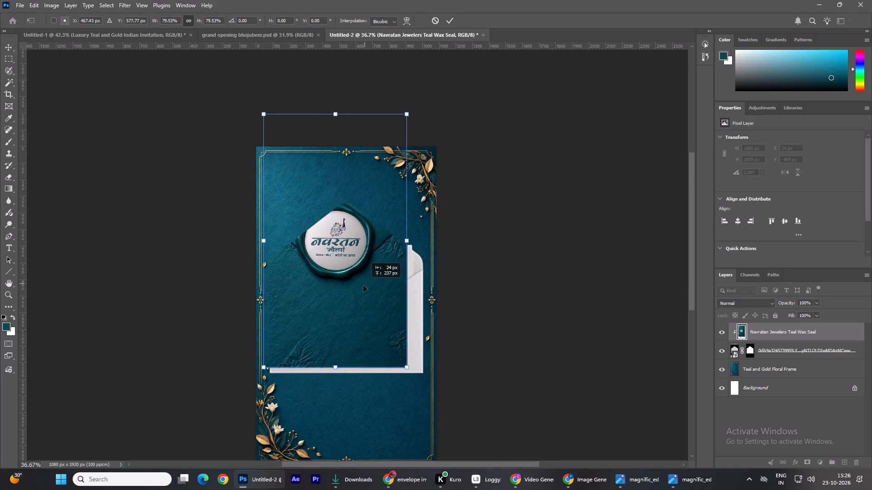
{"action": "left_click_drag", "start_coordinate": [363, 285], "coordinate": [364, 289]}
{"action": "left_click_drag", "start_coordinate": [407, 247], "coordinate": [429, 250]}
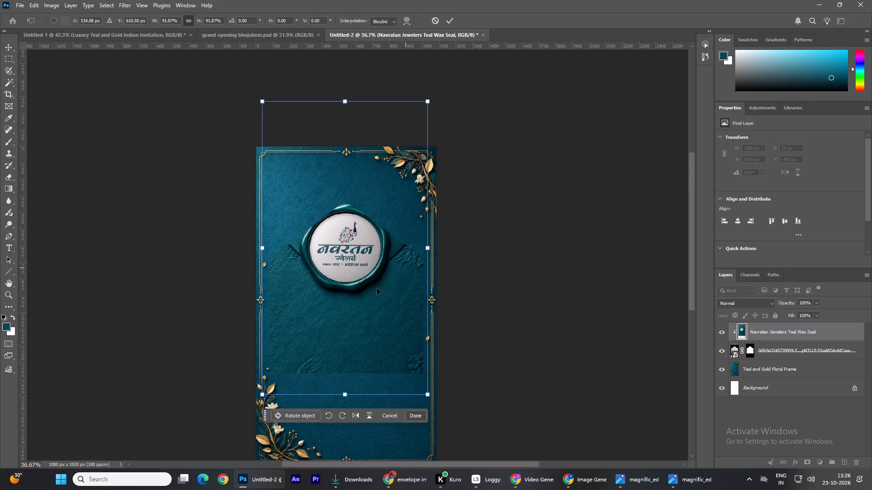
{"action": "left_click_drag", "start_coordinate": [362, 299], "coordinate": [362, 281]}
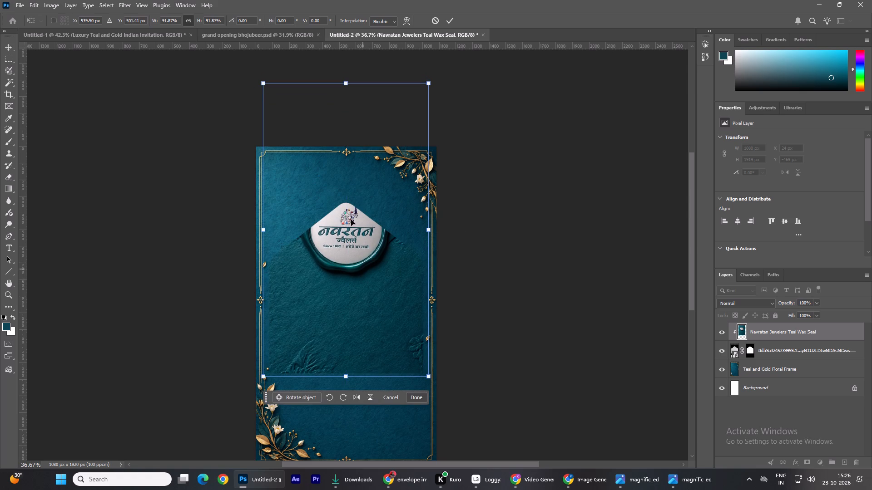
{"action": "left_click_drag", "start_coordinate": [344, 83], "coordinate": [355, 46]}
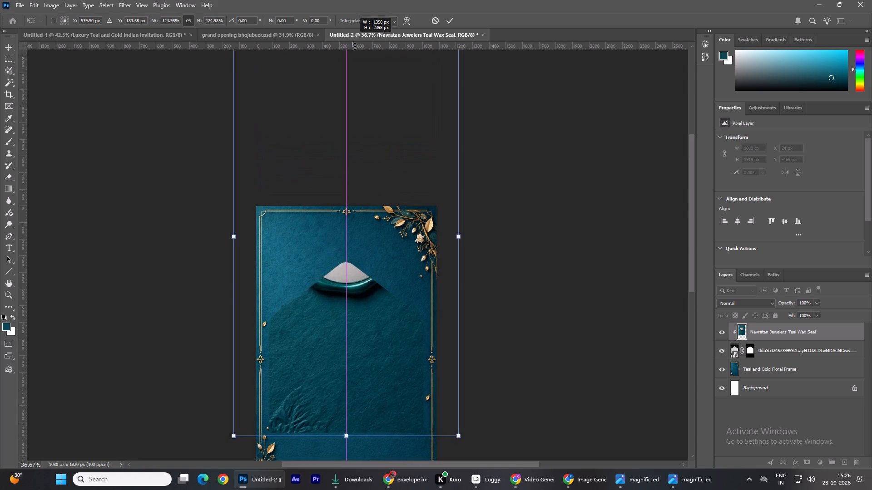
{"action": "left_click_drag", "start_coordinate": [355, 46], "coordinate": [357, 74]}
{"action": "left_click_drag", "start_coordinate": [327, 306], "coordinate": [332, 299]}
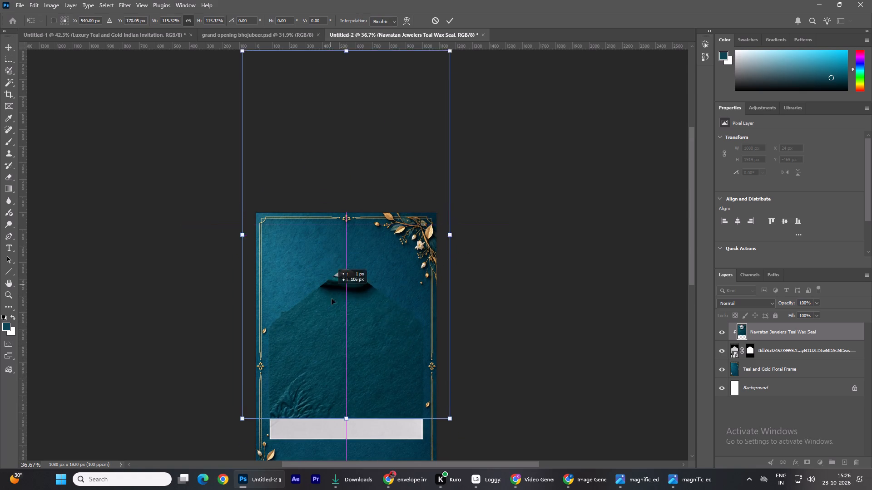
{"action": "left_click_drag", "start_coordinate": [332, 299], "coordinate": [327, 399]}
{"action": "left_click_drag", "start_coordinate": [242, 166], "coordinate": [298, 274]}
{"action": "scroll", "coordinate": [379, 358], "scroll_direction": "up", "scroll_amount": 1}
{"action": "scroll", "coordinate": [379, 358], "scroll_direction": "down", "scroll_amount": 6}
{"action": "left_click_drag", "start_coordinate": [376, 323], "coordinate": [345, 254]}
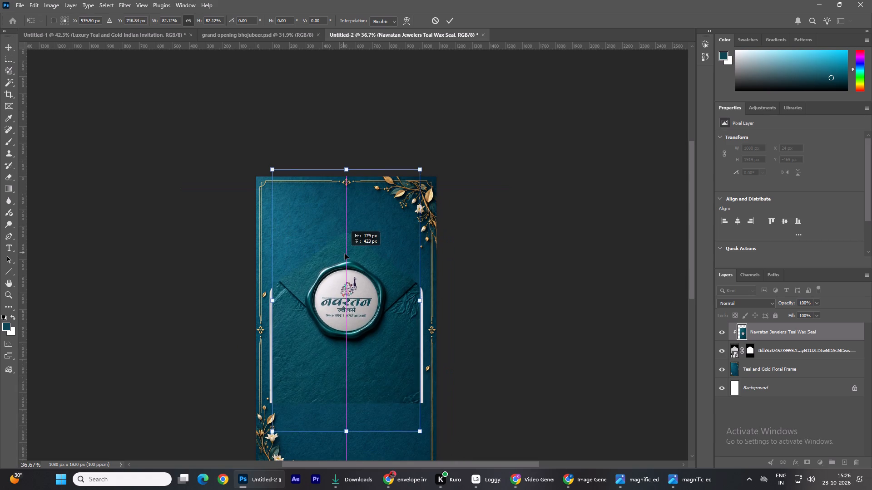
{"action": "left_click_drag", "start_coordinate": [345, 254], "coordinate": [343, 225]}
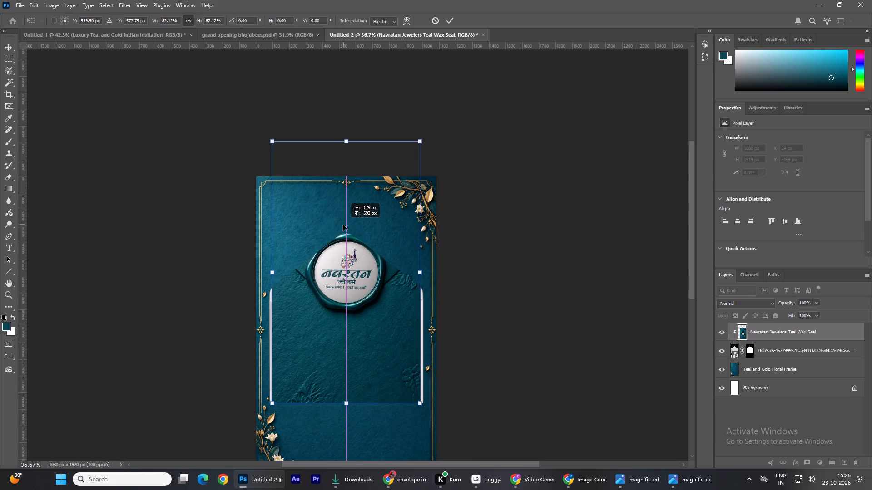
{"action": "left_click_drag", "start_coordinate": [343, 225], "coordinate": [341, 224]}
{"action": "left_click_drag", "start_coordinate": [417, 271], "coordinate": [426, 273]}
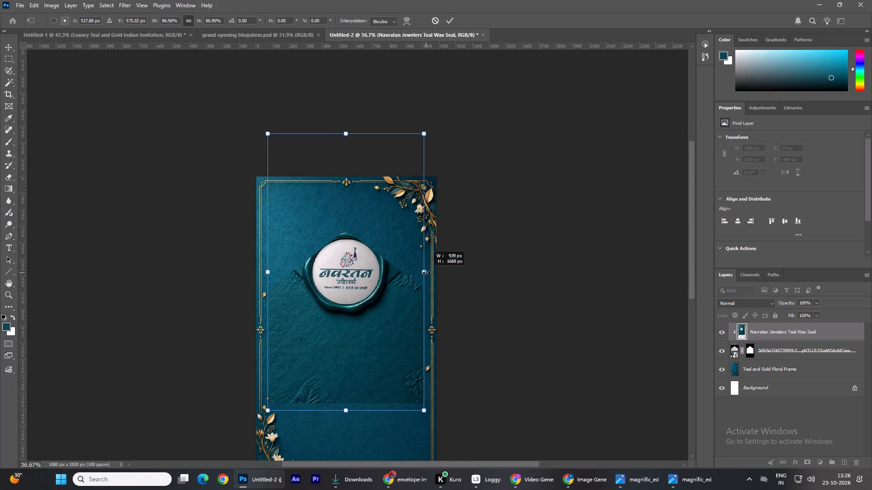
{"action": "left_click_drag", "start_coordinate": [426, 273], "coordinate": [429, 273]}
{"action": "left_click", "coordinate": [498, 266]}
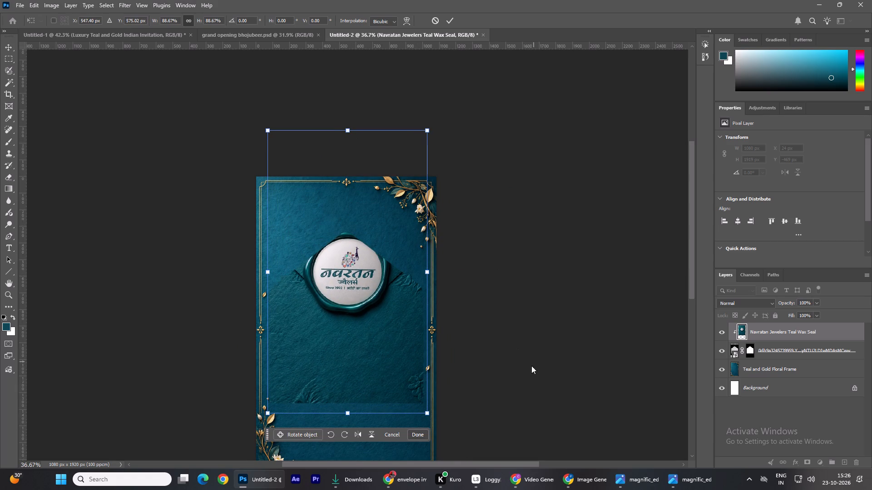
{"action": "left_click", "coordinate": [414, 436]}
{"action": "left_click", "coordinate": [560, 391]}
{"action": "scroll", "coordinate": [562, 389], "scroll_direction": "down", "scroll_amount": 9}
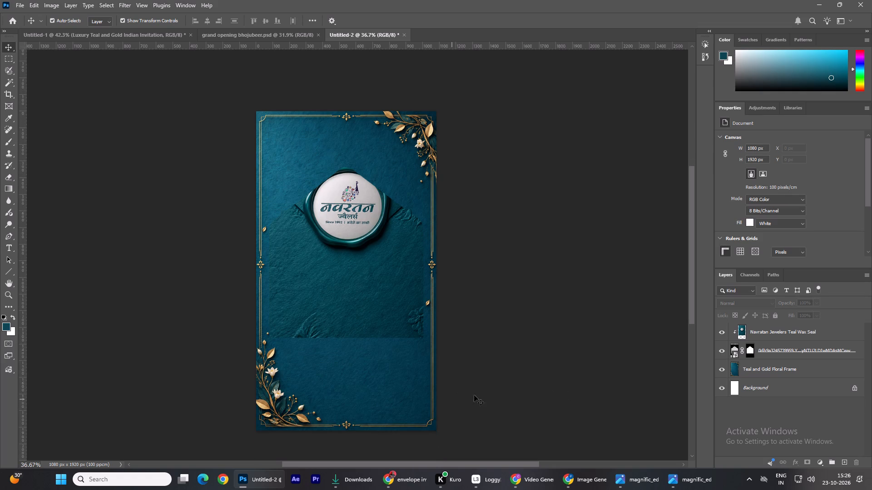
Switch to the Untitled-1 document and shift the grand opening-1 card layer up 40 px.
{"action": "left_click", "coordinate": [264, 37]}
{"action": "left_click", "coordinate": [586, 297]}
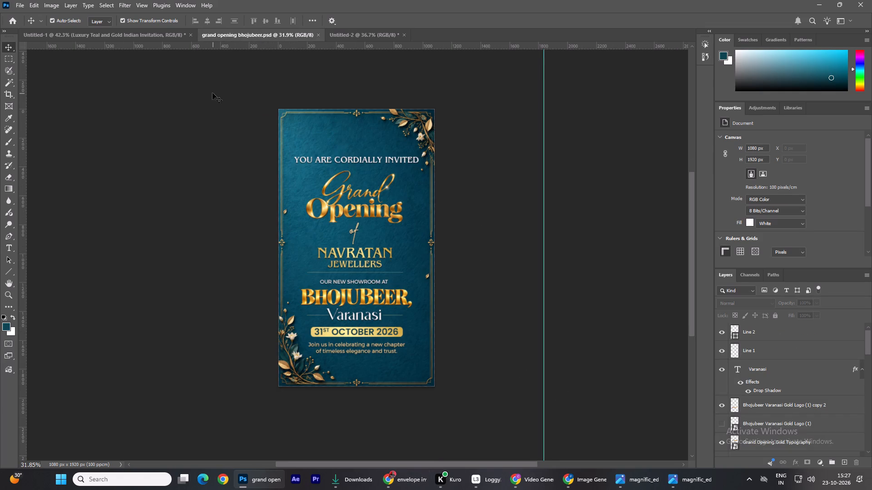
{"action": "left_click", "coordinate": [123, 33]}
{"action": "left_click", "coordinate": [543, 244]}
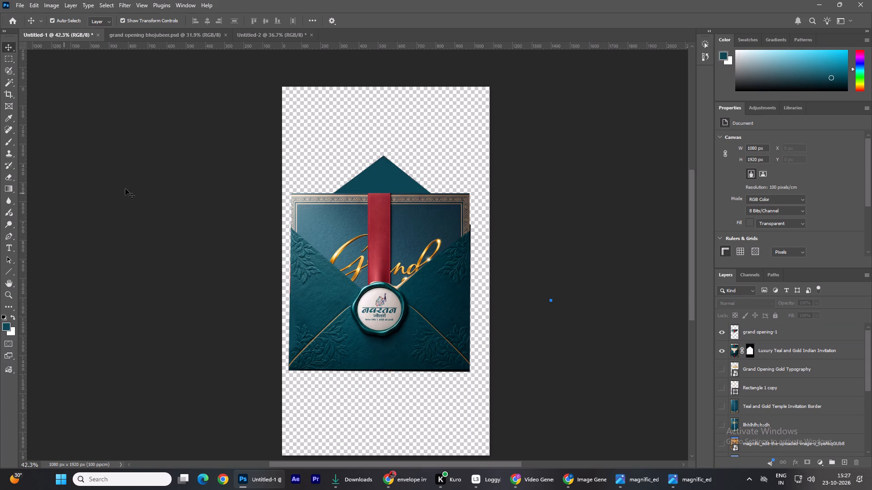
{"action": "left_click", "coordinate": [339, 233]}
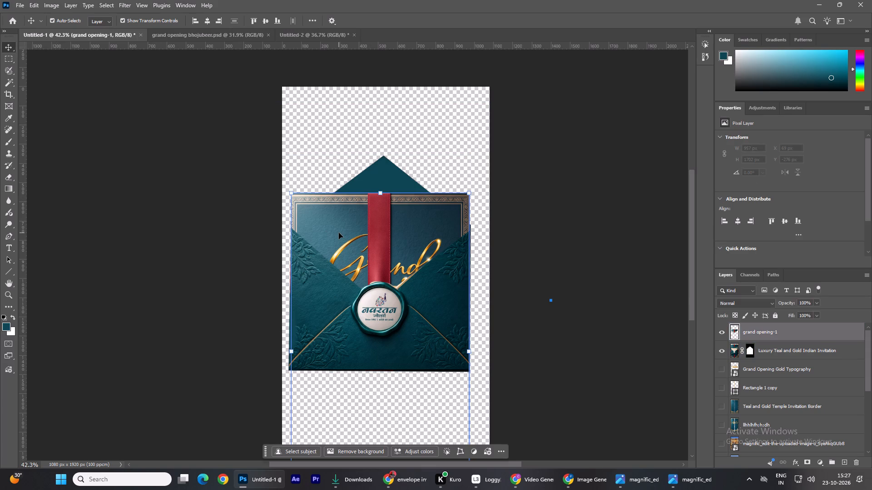
{"action": "key", "text": "shift+Up"}
{"action": "key", "text": "shift+Up"}
{"action": "key", "text": "shift+Up"}
{"action": "key", "text": "shift+Up"}
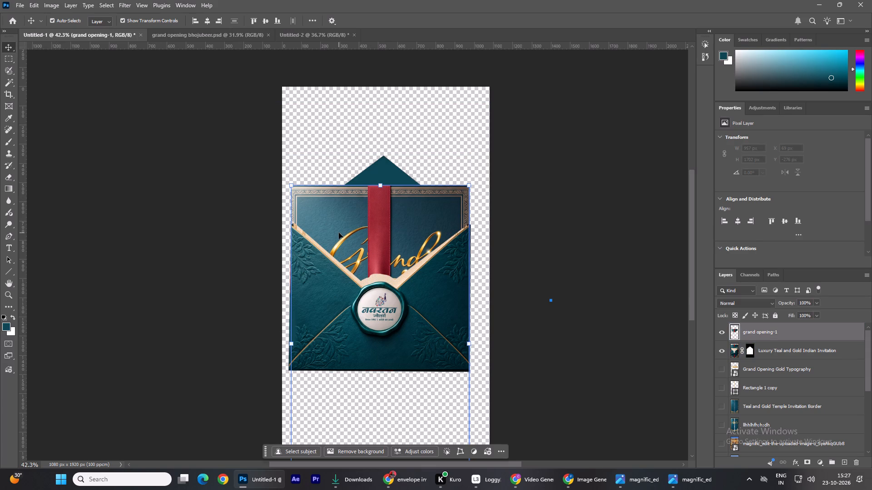
{"action": "left_click", "coordinate": [622, 330]}
Hide the grand opening-1 layer, leaving the Luxury Teal and Gold Indian Invitation envelope layer on.
{"action": "left_click", "coordinate": [719, 331]}
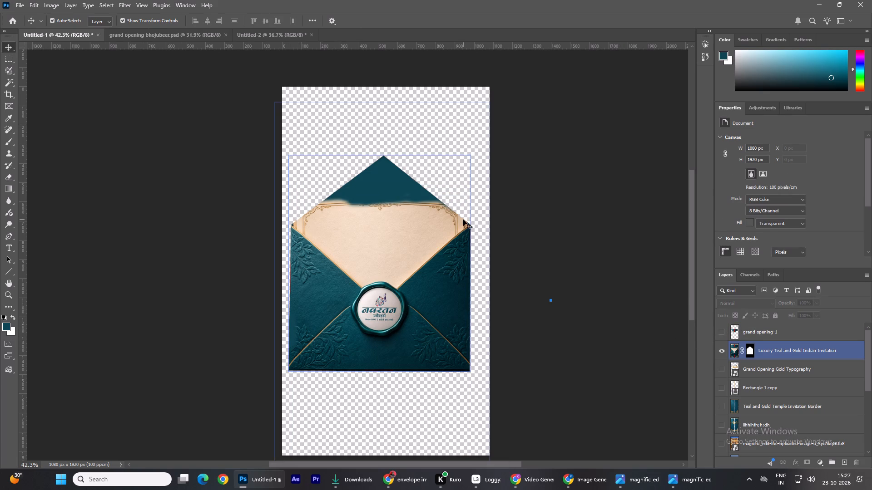
{"action": "left_click", "coordinate": [716, 331]}
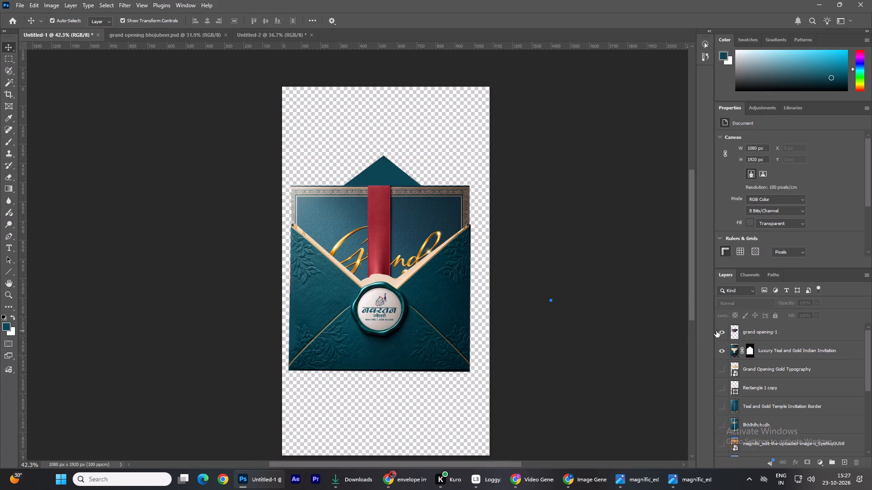
{"action": "left_click", "coordinate": [350, 212]}
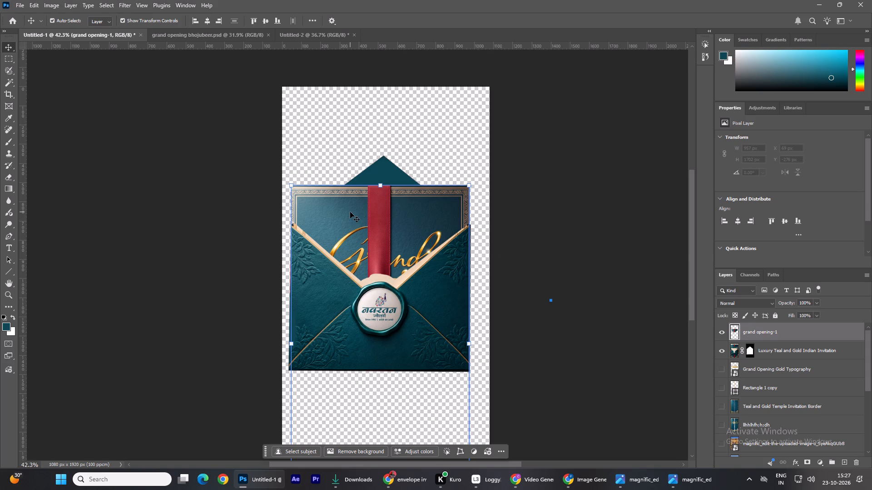
{"action": "left_click", "coordinate": [724, 335]}
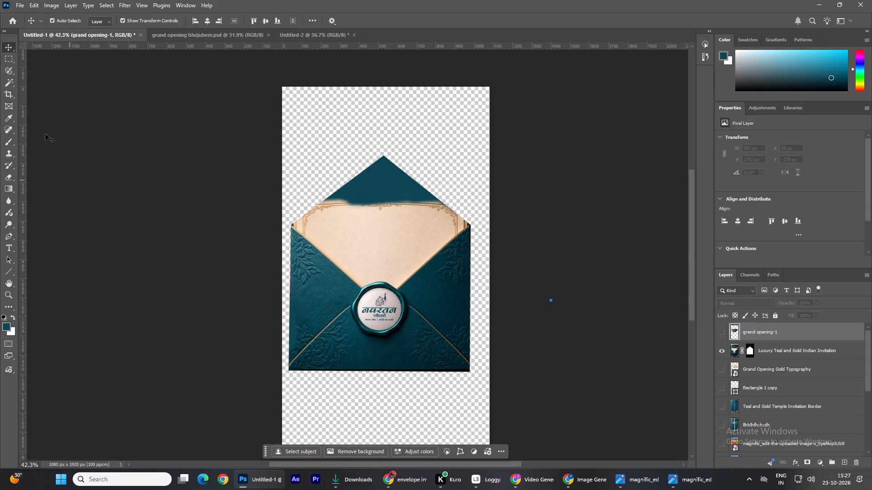
Place the Grand Opening Teal Invitation.png image from Downloads as an embedded object at its default size.
{"action": "left_click", "coordinate": [19, 0]}
{"action": "left_click", "coordinate": [61, 174]}
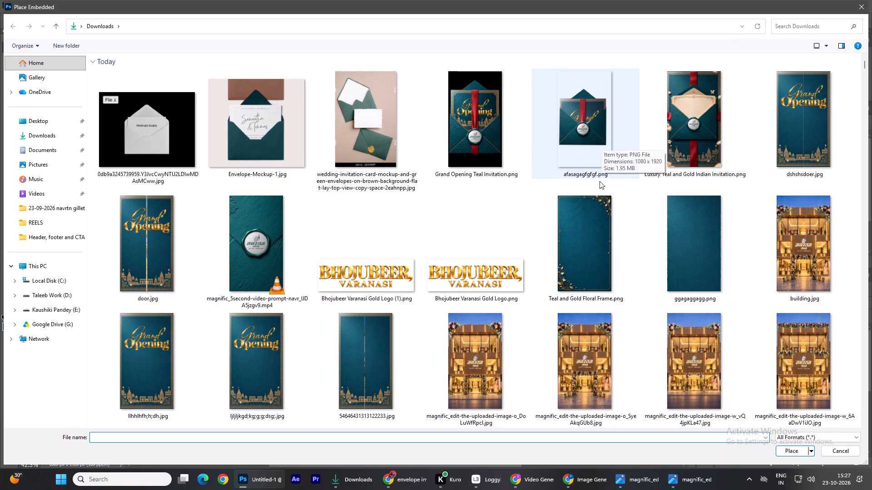
{"action": "double_click", "coordinate": [492, 137]}
{"action": "scroll", "coordinate": [406, 347], "scroll_direction": "down", "scroll_amount": 4}
{"action": "left_click", "coordinate": [457, 447]}
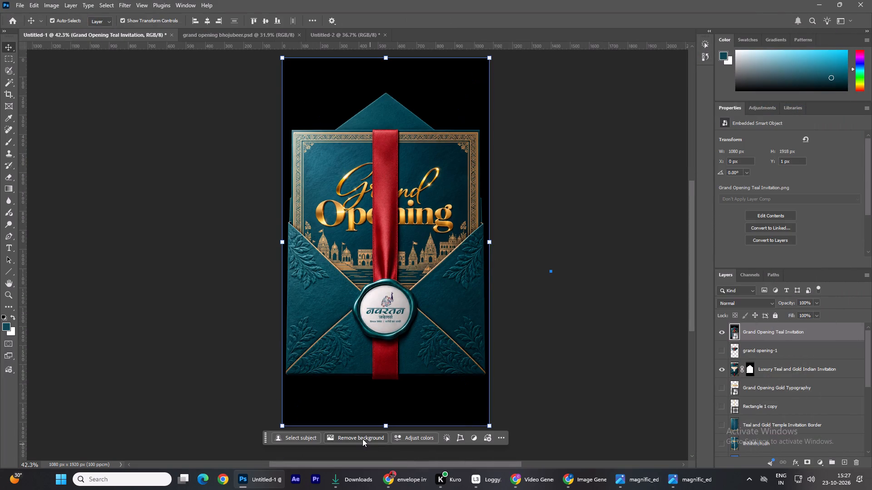
Remove the black background from the Grand Opening Teal Invitation layer.
{"action": "left_click", "coordinate": [362, 439]}
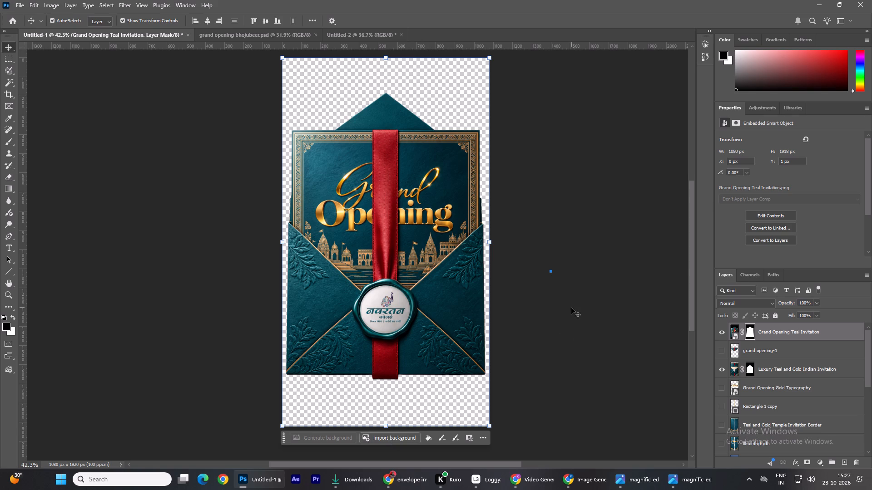
{"action": "left_click", "coordinate": [80, 113]}
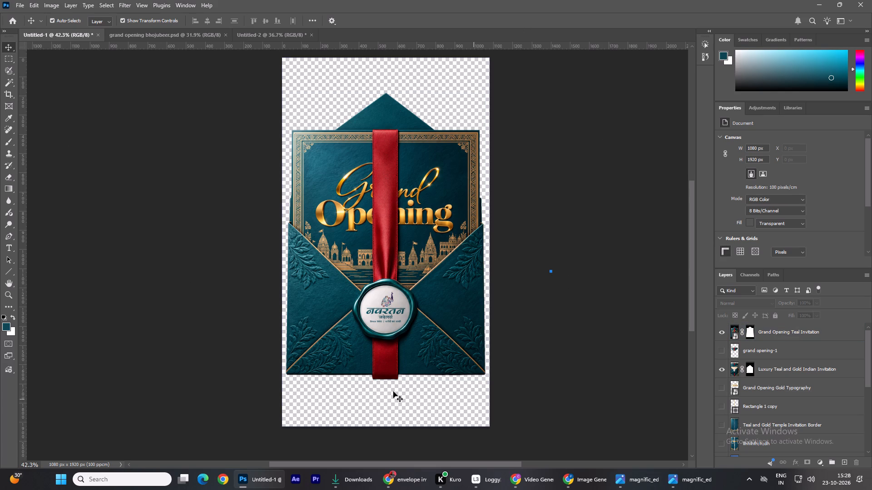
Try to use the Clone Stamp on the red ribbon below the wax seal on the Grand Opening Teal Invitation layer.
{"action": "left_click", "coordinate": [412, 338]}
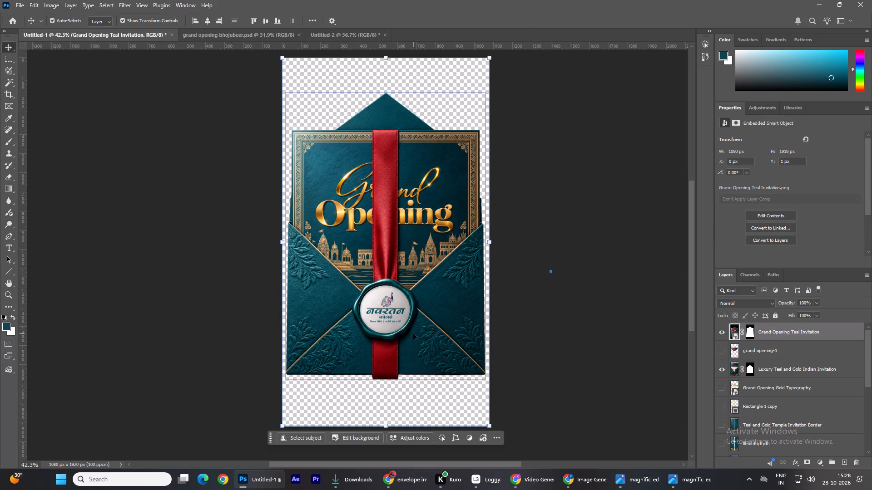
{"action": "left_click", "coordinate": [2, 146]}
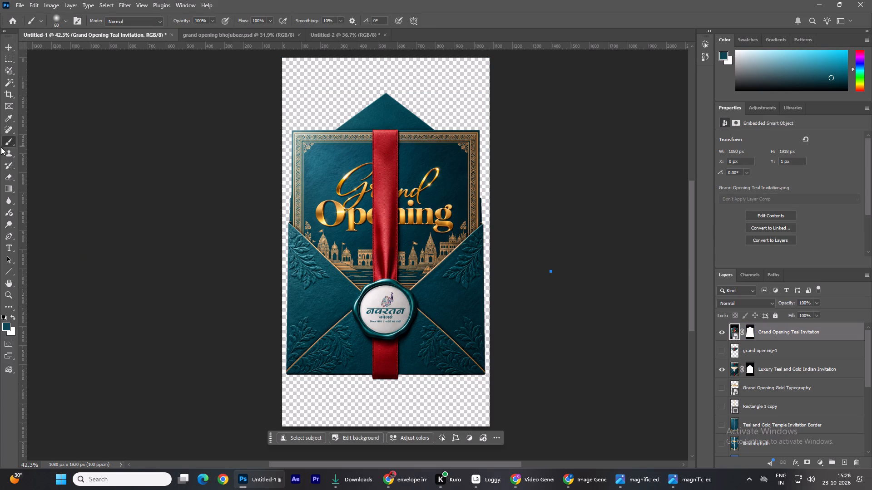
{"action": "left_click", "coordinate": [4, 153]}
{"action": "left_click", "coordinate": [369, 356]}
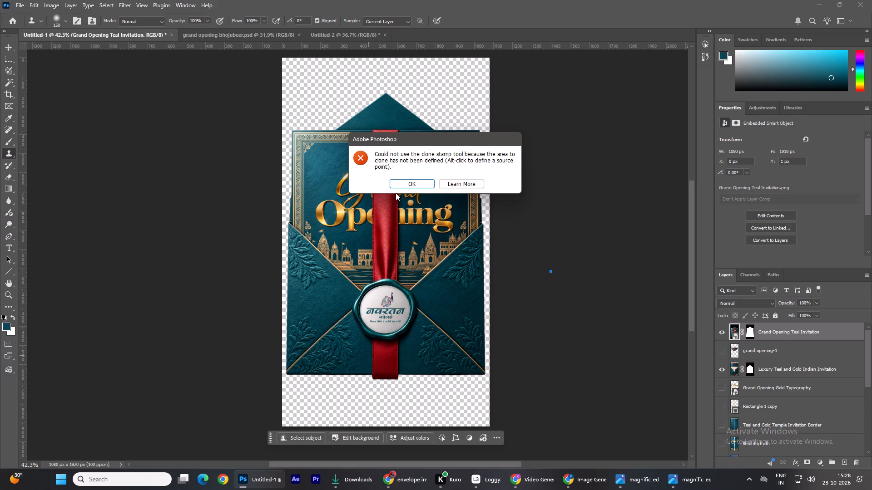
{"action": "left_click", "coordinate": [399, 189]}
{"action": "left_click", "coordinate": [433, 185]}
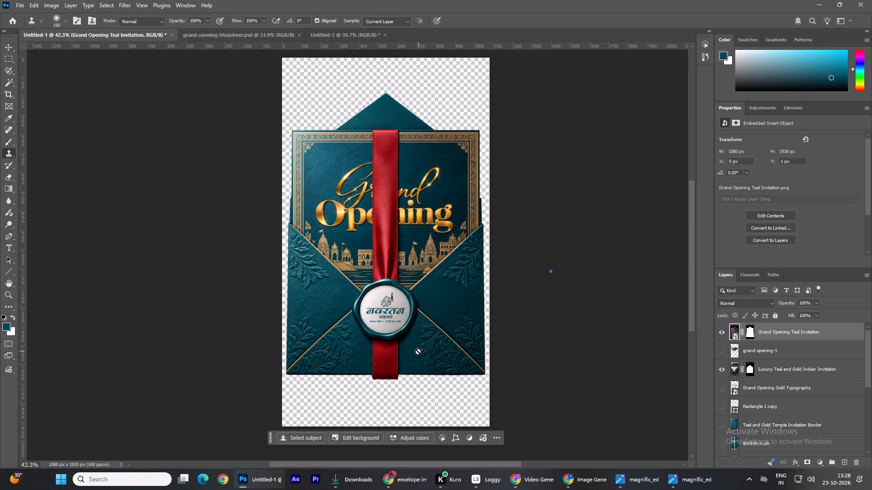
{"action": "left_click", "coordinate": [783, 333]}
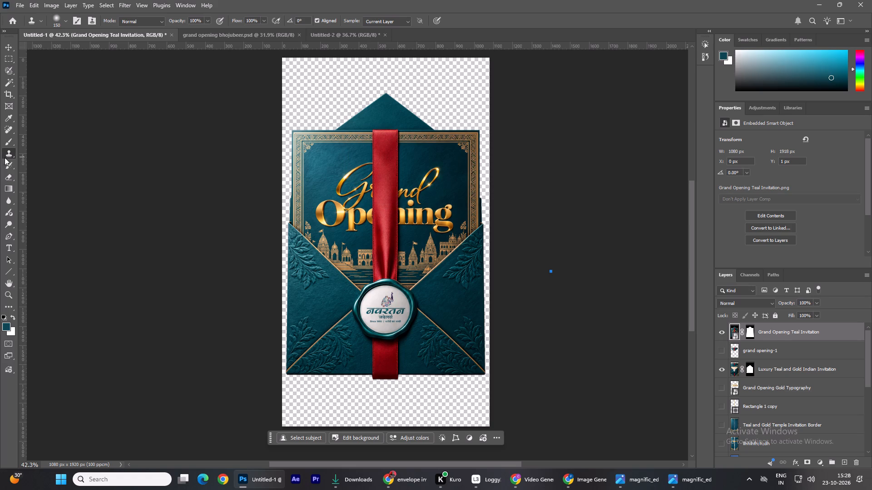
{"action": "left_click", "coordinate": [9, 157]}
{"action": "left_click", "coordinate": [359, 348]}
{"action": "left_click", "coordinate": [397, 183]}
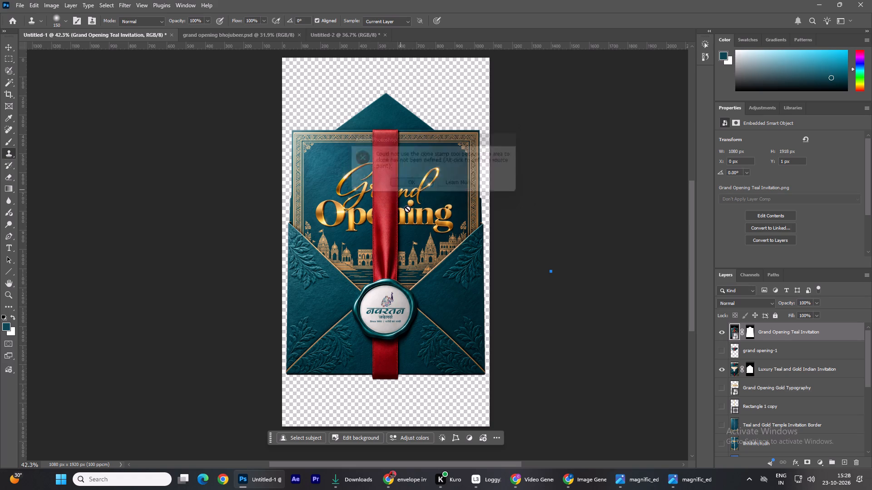
Rasterize the Grand Opening Teal Invitation layer.
{"action": "left_click", "coordinate": [747, 335]}
{"action": "left_click", "coordinate": [736, 331]}
{"action": "right_click", "coordinate": [773, 331]}
{"action": "left_click", "coordinate": [712, 427]}
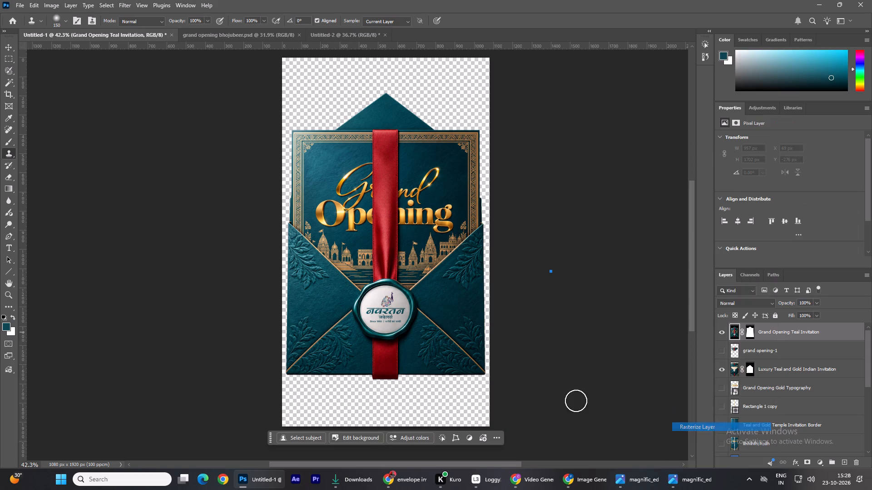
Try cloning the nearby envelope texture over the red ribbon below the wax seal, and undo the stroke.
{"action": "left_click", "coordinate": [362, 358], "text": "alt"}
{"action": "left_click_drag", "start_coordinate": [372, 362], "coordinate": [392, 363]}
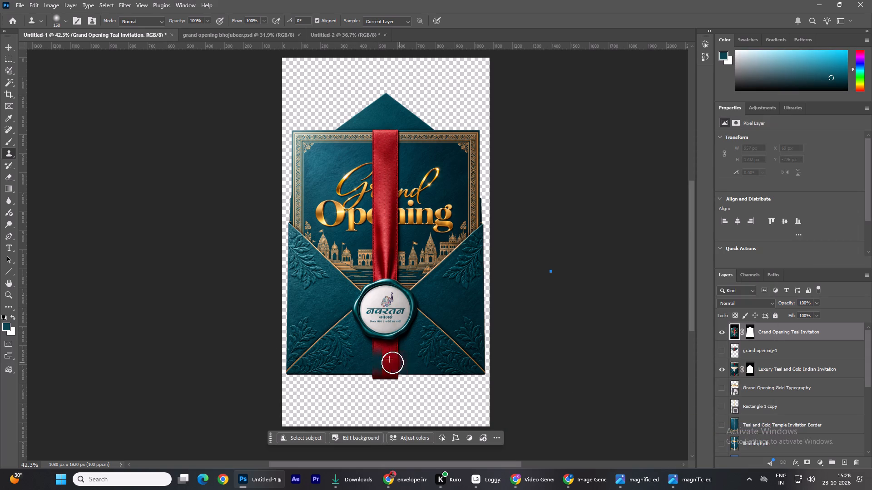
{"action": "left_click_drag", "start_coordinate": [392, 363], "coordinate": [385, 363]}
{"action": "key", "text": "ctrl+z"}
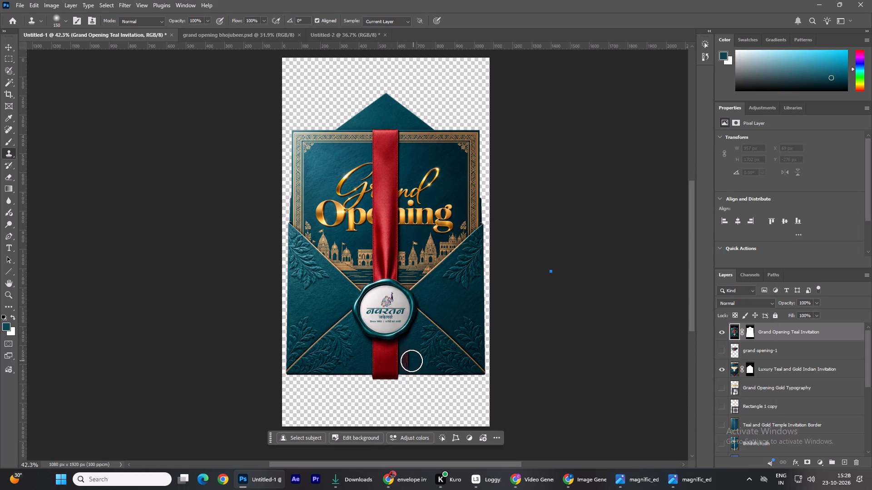
Clone plain teal envelope texture over the lower part of the red ribbon below the wax seal.
{"action": "left_click", "coordinate": [446, 299], "text": "alt"}
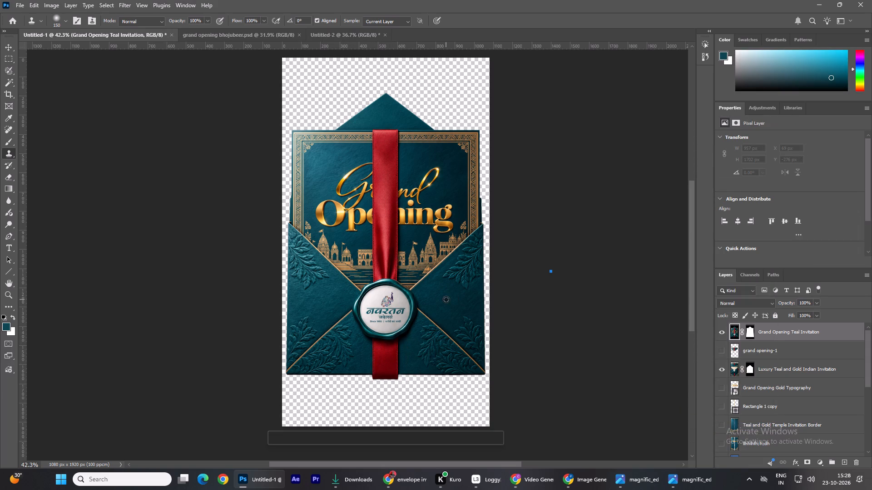
{"action": "left_click", "coordinate": [396, 362]}
{"action": "left_click", "coordinate": [396, 367]}
{"action": "left_click", "coordinate": [391, 362]}
{"action": "left_click", "coordinate": [380, 363]}
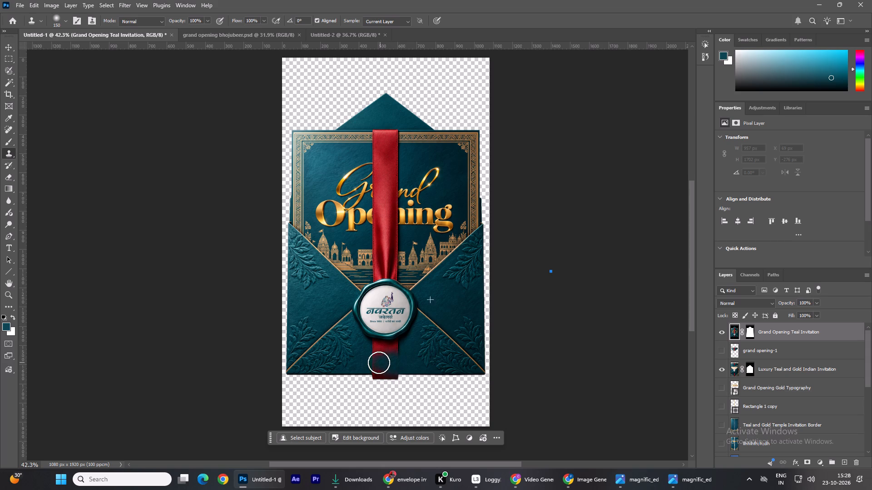
{"action": "double_click", "coordinate": [376, 363]}
{"action": "left_click", "coordinate": [389, 364]}
{"action": "left_click", "coordinate": [393, 362]}
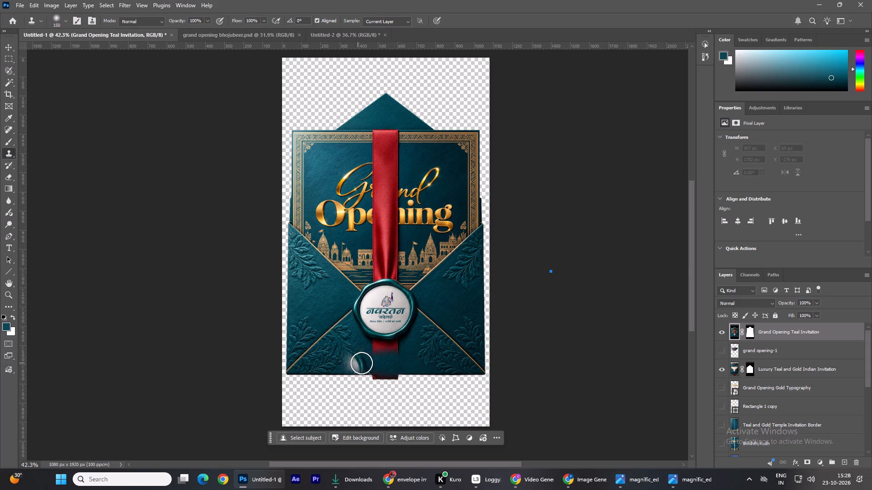
Clone nearby envelope texture over the remaining red ribbon directly beneath the wax seal.
{"action": "left_click", "coordinate": [411, 359], "text": "alt"}
{"action": "left_click", "coordinate": [364, 365]}
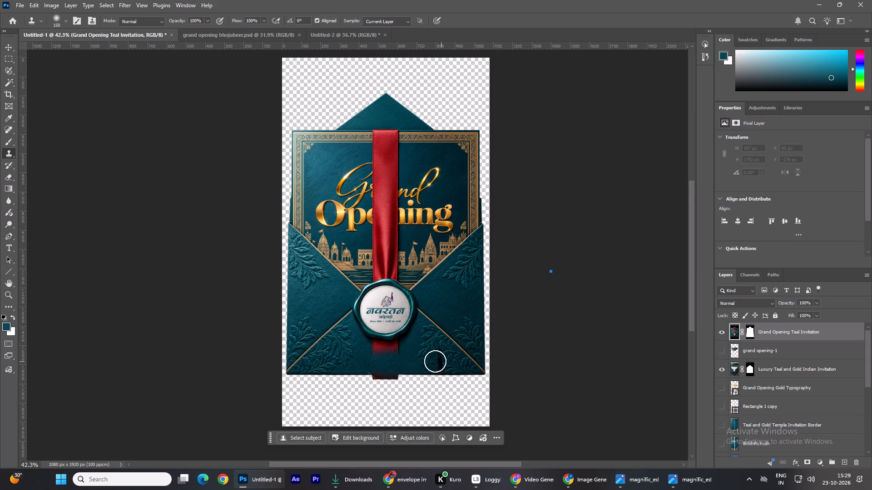
{"action": "left_click", "coordinate": [381, 351]}
{"action": "left_click", "coordinate": [377, 346]}
{"action": "left_click", "coordinate": [391, 349]}
{"action": "left_click", "coordinate": [395, 348]}
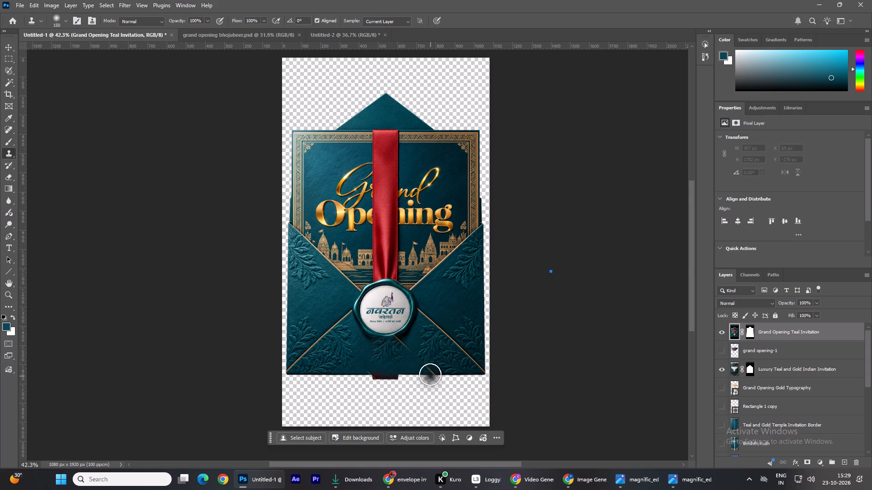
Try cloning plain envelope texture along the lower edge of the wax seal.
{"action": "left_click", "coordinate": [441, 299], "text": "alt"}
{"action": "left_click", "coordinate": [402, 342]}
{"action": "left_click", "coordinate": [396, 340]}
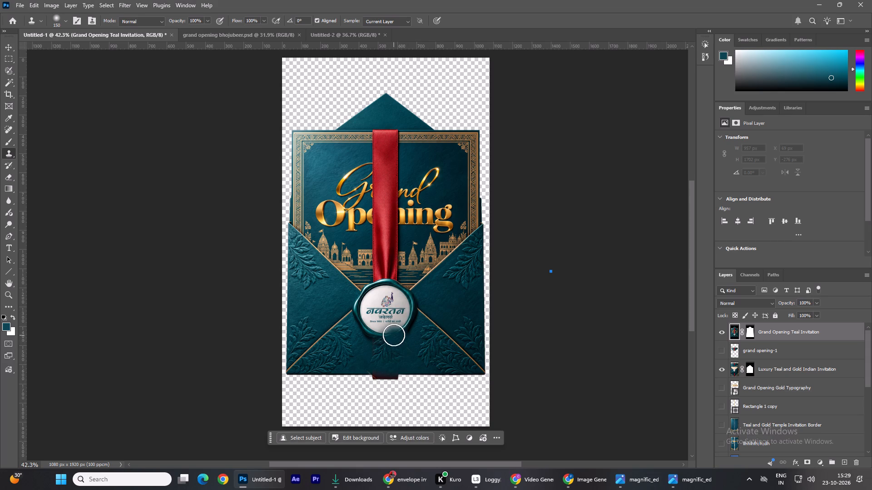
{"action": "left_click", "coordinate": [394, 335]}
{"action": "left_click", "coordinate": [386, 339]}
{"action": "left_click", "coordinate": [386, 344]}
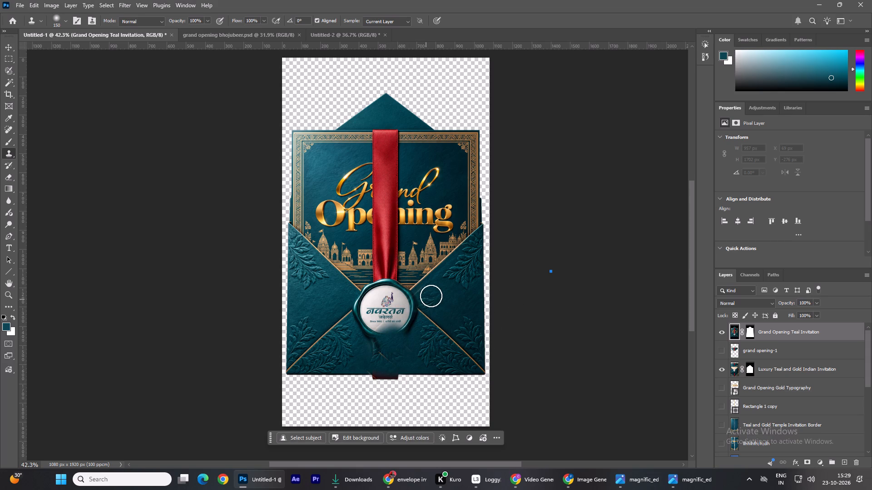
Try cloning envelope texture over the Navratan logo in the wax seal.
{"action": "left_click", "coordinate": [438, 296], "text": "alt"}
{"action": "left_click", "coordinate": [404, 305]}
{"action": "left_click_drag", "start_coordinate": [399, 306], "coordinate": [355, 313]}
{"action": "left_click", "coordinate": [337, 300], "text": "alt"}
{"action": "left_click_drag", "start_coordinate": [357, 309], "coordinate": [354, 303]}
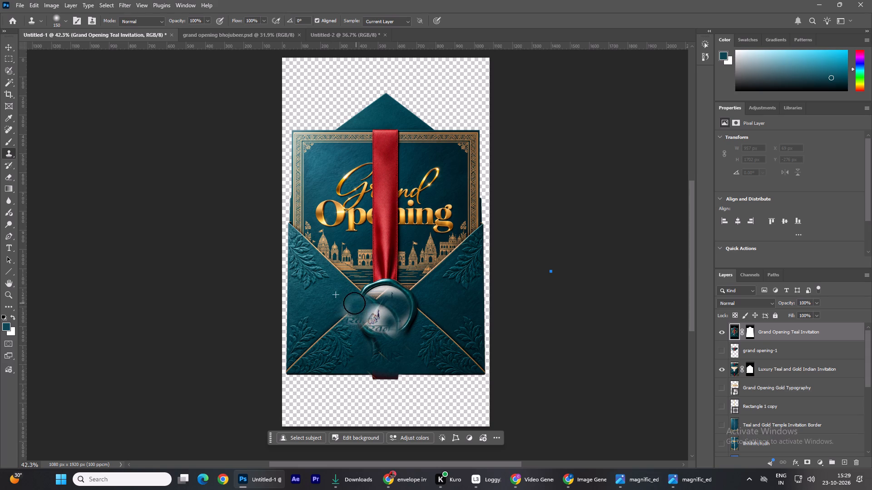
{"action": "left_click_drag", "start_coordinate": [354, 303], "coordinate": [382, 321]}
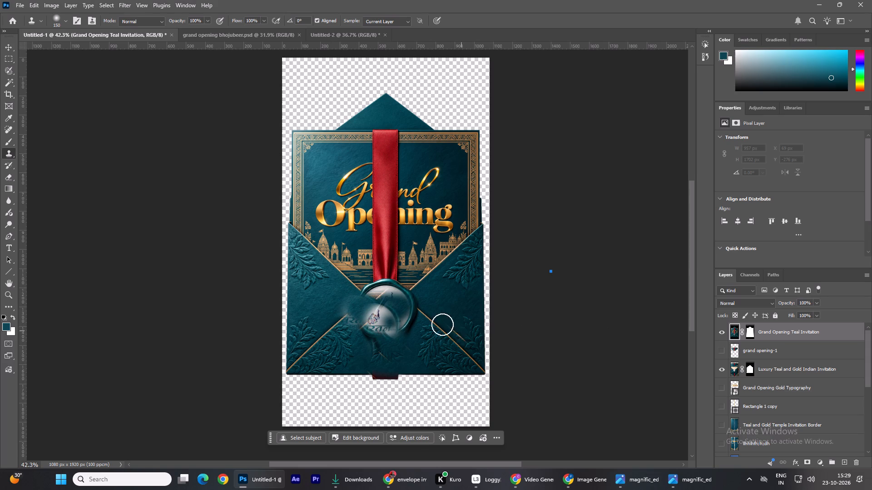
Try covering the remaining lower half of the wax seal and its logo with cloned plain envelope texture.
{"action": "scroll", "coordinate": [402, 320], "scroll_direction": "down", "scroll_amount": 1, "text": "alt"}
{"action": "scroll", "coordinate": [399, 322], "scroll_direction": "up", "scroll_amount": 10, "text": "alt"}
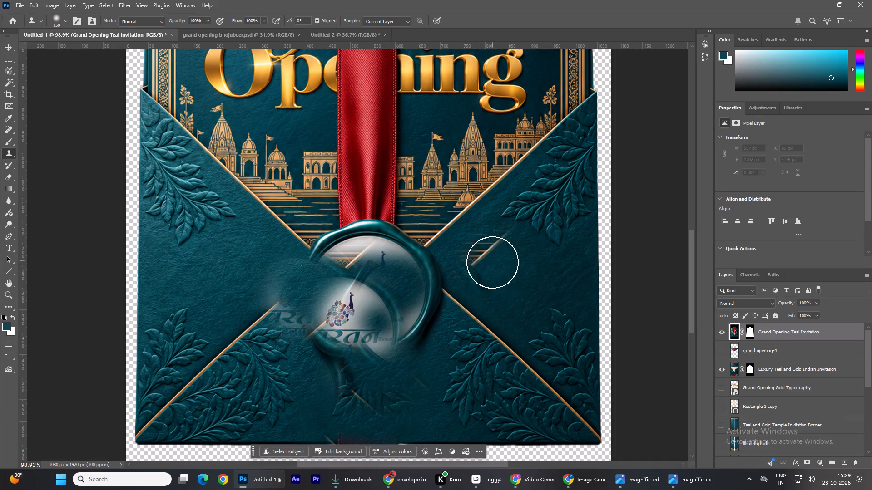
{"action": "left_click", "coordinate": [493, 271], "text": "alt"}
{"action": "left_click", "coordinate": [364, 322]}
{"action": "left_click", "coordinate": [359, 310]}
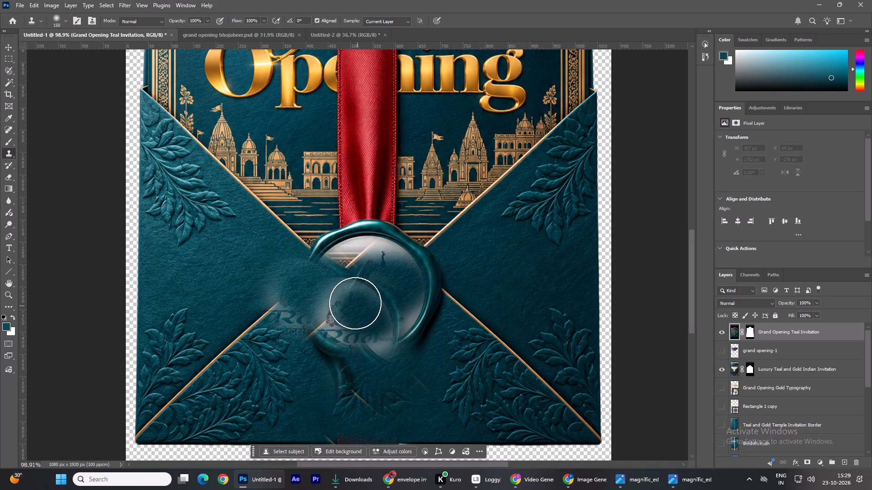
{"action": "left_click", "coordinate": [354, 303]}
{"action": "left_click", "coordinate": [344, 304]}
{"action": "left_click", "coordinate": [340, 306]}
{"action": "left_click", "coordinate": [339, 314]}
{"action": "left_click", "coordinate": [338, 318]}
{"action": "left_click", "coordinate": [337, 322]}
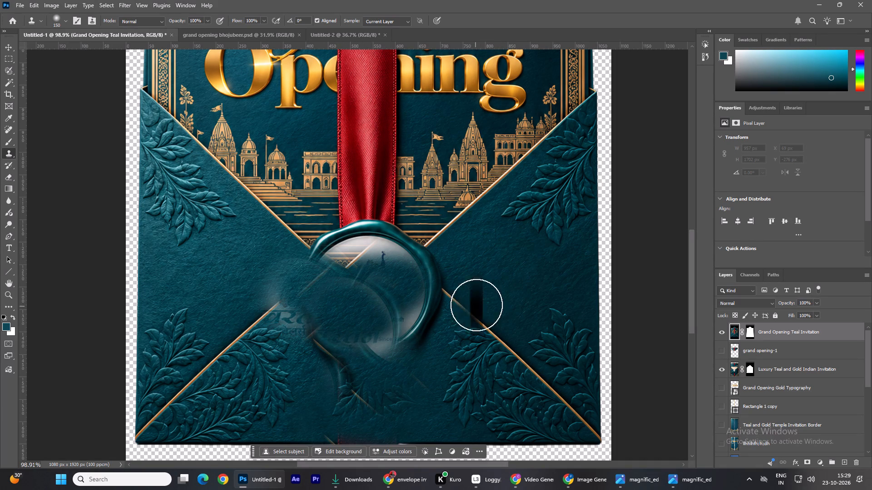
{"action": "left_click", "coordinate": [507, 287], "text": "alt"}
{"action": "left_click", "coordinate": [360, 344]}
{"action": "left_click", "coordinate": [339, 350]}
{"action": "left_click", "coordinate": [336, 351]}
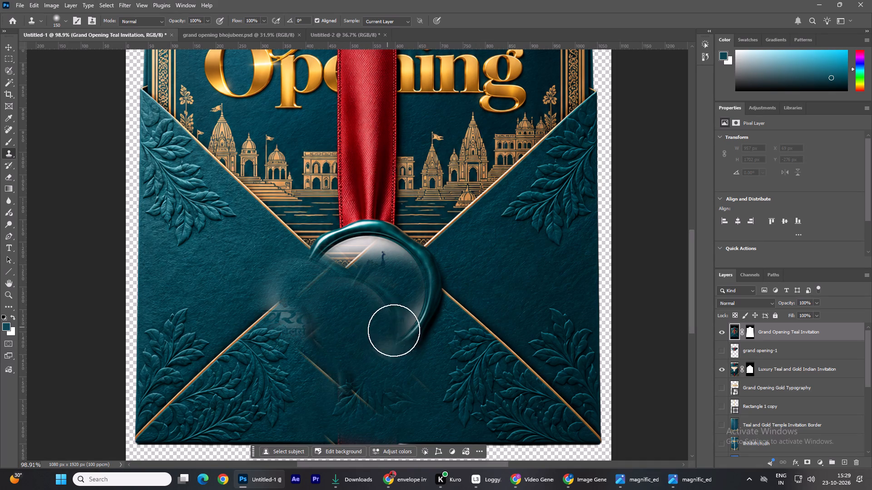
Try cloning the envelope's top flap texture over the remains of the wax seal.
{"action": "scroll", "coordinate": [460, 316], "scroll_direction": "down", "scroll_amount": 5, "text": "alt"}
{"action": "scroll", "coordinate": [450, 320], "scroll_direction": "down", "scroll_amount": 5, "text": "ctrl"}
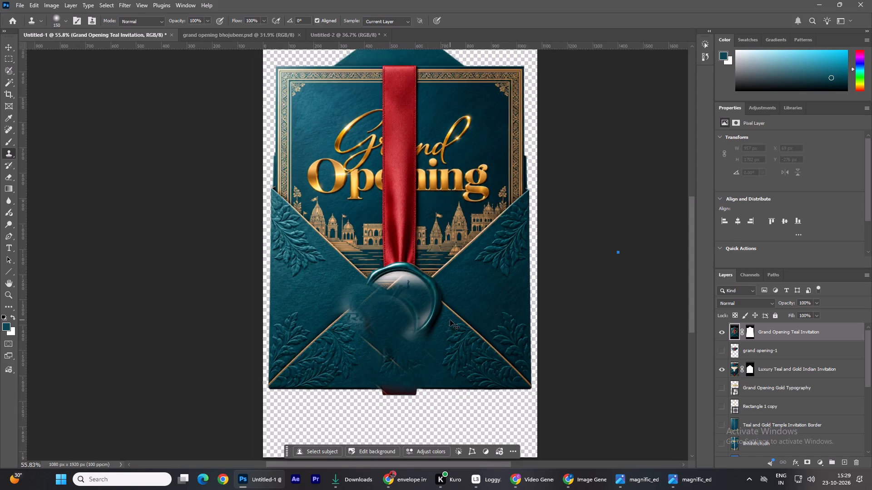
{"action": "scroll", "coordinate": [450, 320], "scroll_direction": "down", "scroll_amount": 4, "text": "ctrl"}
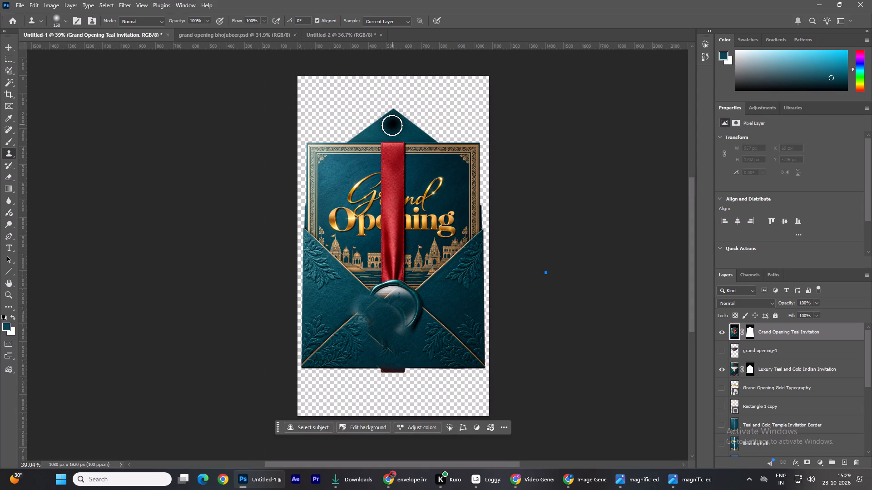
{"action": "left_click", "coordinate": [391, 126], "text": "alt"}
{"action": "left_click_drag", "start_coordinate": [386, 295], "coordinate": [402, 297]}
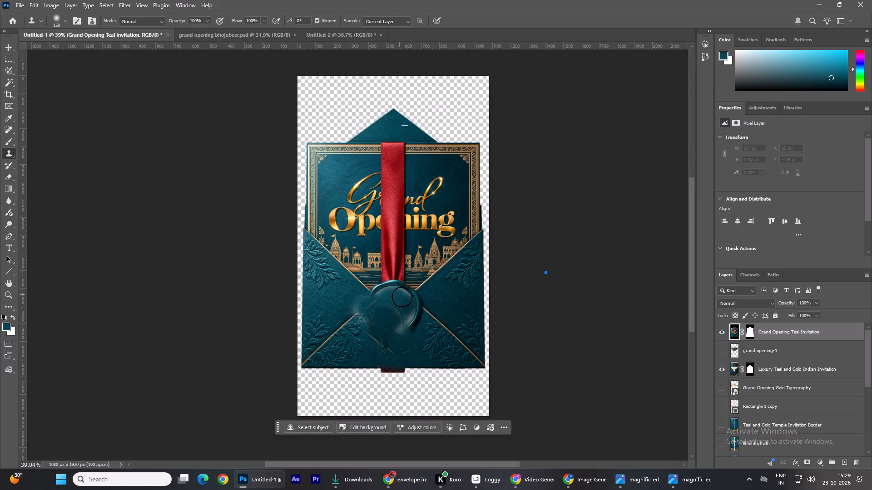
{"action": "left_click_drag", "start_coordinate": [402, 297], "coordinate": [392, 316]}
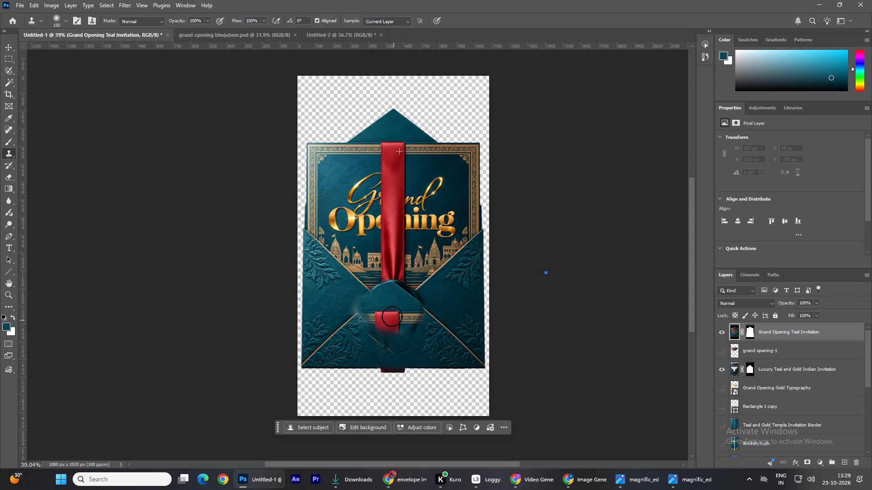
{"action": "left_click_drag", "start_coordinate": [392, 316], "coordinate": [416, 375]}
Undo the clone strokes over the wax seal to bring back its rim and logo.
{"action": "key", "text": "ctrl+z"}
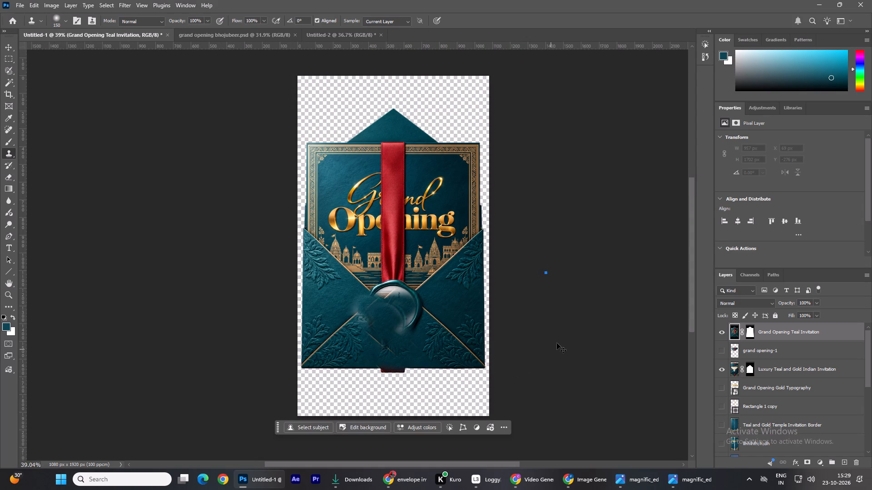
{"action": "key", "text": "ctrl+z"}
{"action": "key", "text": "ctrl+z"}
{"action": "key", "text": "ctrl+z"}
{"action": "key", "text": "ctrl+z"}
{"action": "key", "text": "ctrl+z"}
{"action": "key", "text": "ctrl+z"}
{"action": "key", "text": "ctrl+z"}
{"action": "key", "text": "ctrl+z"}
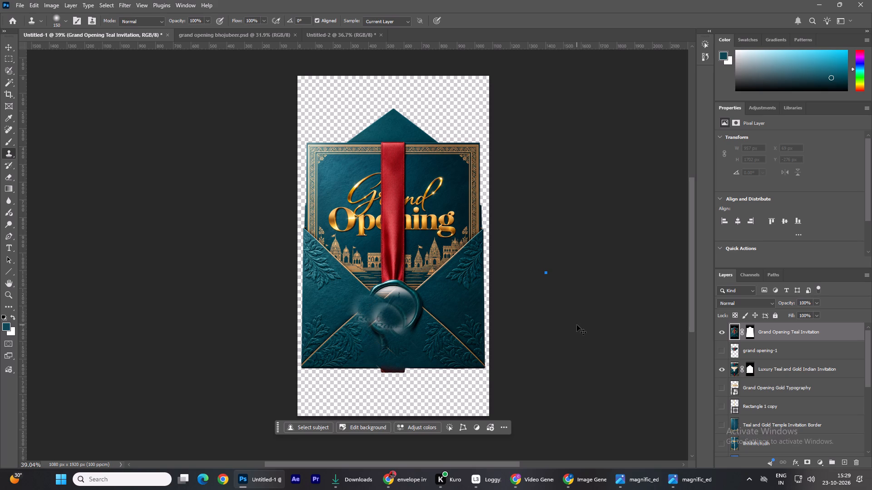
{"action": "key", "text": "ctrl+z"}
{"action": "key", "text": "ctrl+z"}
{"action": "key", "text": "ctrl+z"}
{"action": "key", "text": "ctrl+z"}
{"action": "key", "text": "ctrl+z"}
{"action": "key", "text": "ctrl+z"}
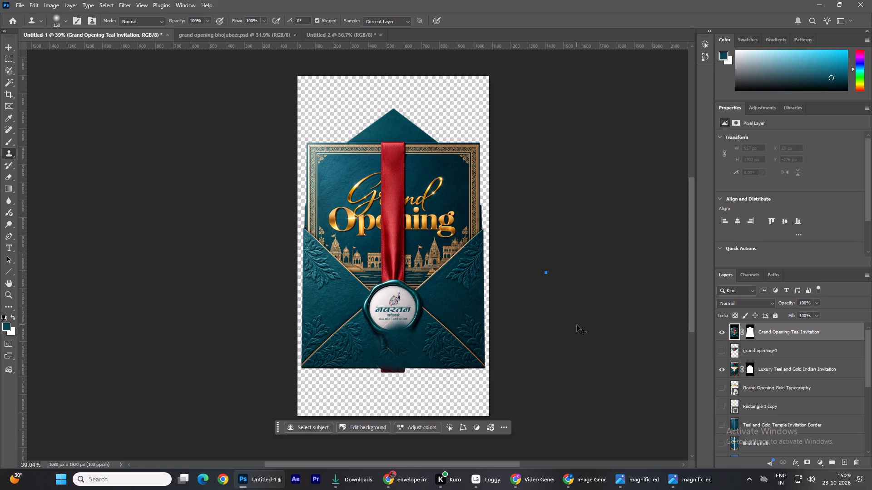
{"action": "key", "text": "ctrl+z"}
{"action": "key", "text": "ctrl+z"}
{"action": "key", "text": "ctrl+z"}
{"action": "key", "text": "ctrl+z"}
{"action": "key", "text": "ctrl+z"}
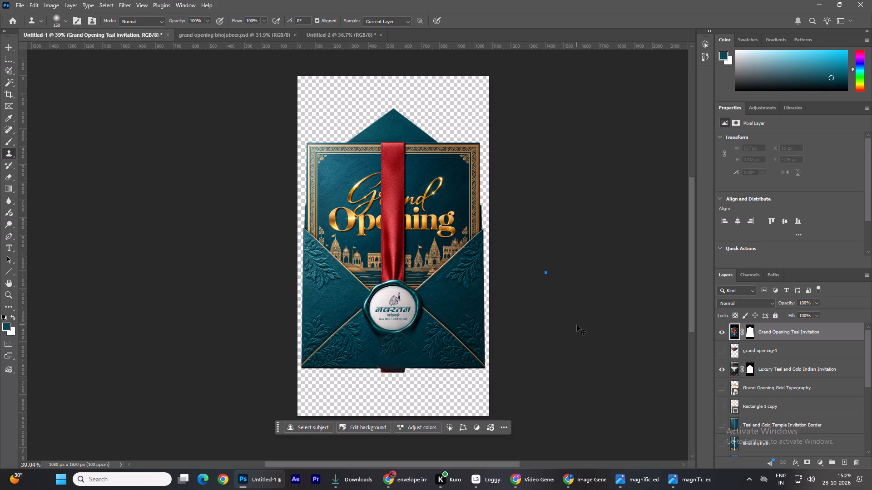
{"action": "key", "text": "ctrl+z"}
With the Clone Stamp brush reduced to 25 px, clone teal texture over the red ribbon's right-edge remnants below the wax seal.
{"action": "scroll", "coordinate": [562, 355], "scroll_direction": "up", "scroll_amount": 3}
{"action": "scroll", "coordinate": [562, 355], "scroll_direction": "down", "scroll_amount": 4}
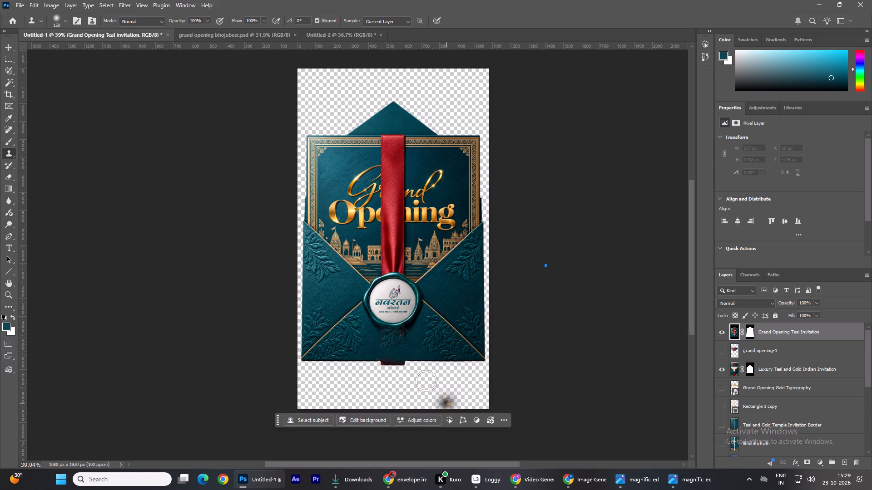
{"action": "scroll", "coordinate": [408, 344], "scroll_direction": "up", "scroll_amount": 13, "text": "alt"}
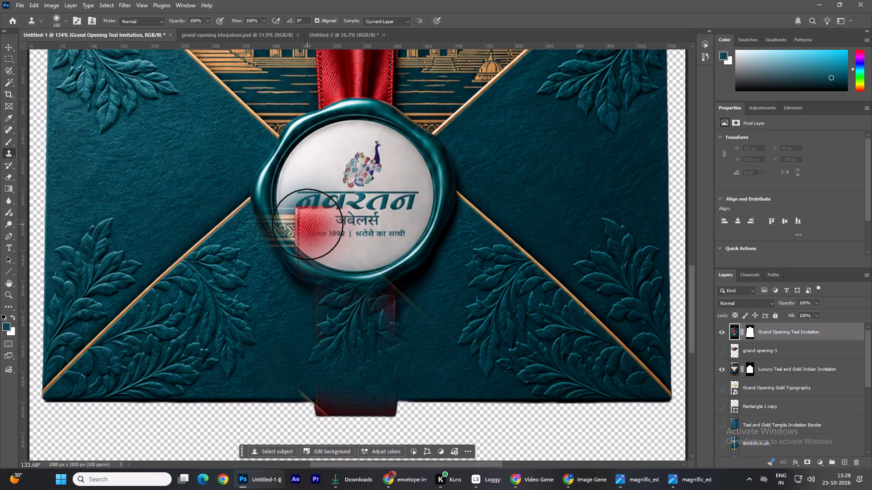
{"action": "key", "text": "bracketleft"}
{"action": "key", "text": "bracketleft"}
{"action": "key", "text": "bracketleft"}
{"action": "key", "text": "bracketleft"}
{"action": "key", "text": "bracketleft"}
{"action": "key", "text": "bracketleft"}
{"action": "key", "text": "bracketleft"}
{"action": "key", "text": "bracketleft"}
{"action": "key", "text": "bracketleft"}
{"action": "key", "text": "bracketleft"}
{"action": "key", "text": "bracketleft"}
{"action": "key", "text": "bracketleft"}
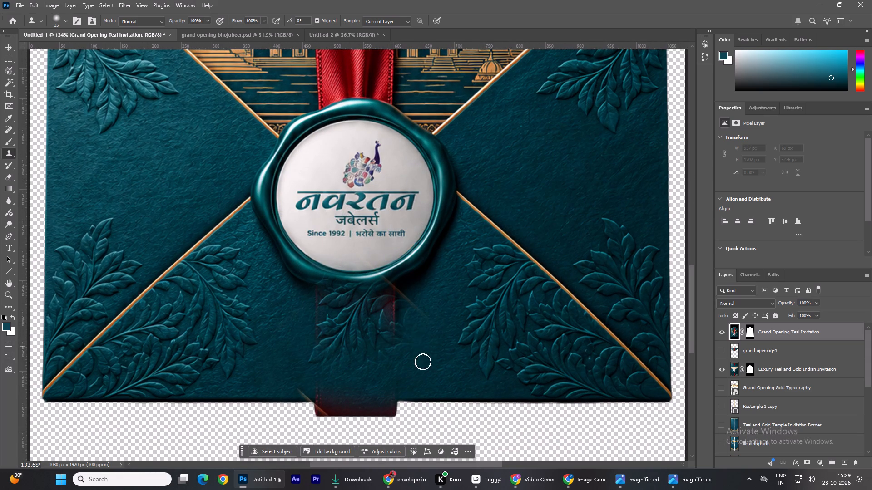
{"action": "left_click", "coordinate": [441, 300], "text": "alt"}
{"action": "left_click_drag", "start_coordinate": [405, 304], "coordinate": [399, 306]}
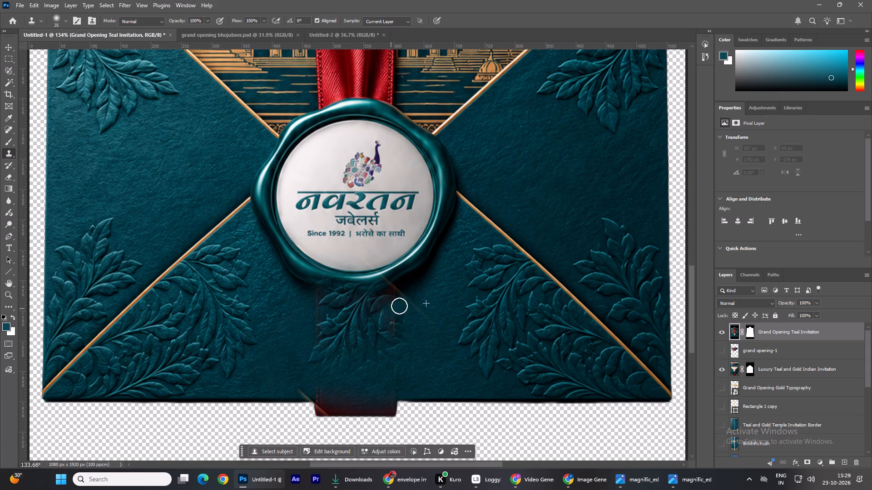
{"action": "left_click_drag", "start_coordinate": [399, 306], "coordinate": [391, 317]}
{"action": "left_click", "coordinate": [386, 296]}
{"action": "left_click", "coordinate": [392, 296]}
{"action": "left_click", "coordinate": [398, 292]}
{"action": "double_click", "coordinate": [400, 289]}
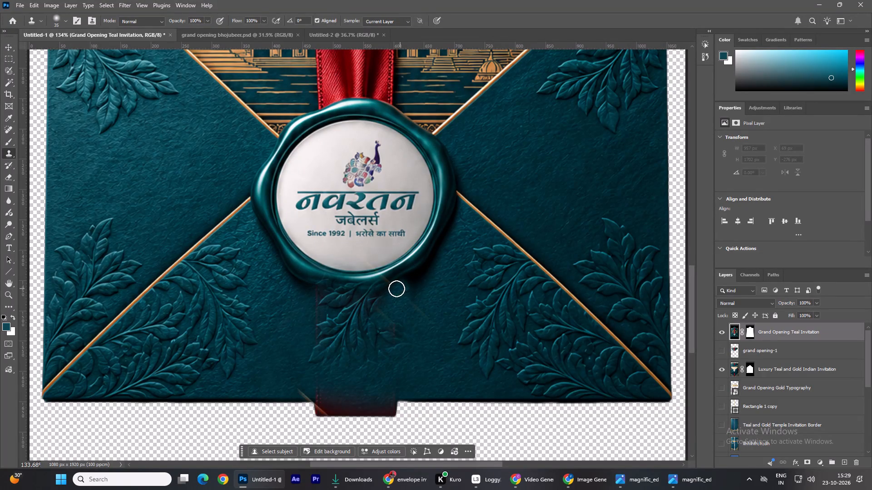
{"action": "left_click", "coordinate": [396, 289]}
{"action": "left_click", "coordinate": [389, 296]}
Retouch the wax seal's bottom rim and the adjoining edge of its white face by cloning from nearby areas.
{"action": "left_click", "coordinate": [401, 266], "text": "alt"}
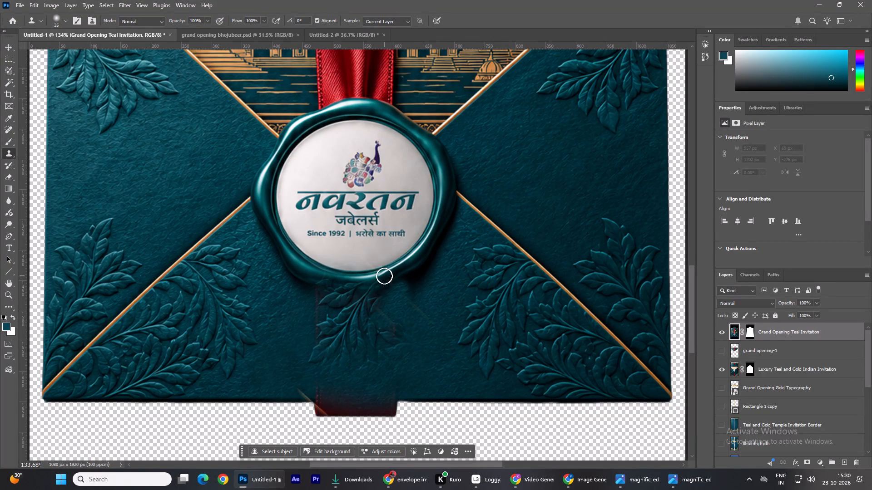
{"action": "left_click", "coordinate": [384, 276]}
{"action": "left_click_drag", "start_coordinate": [382, 277], "coordinate": [373, 279]}
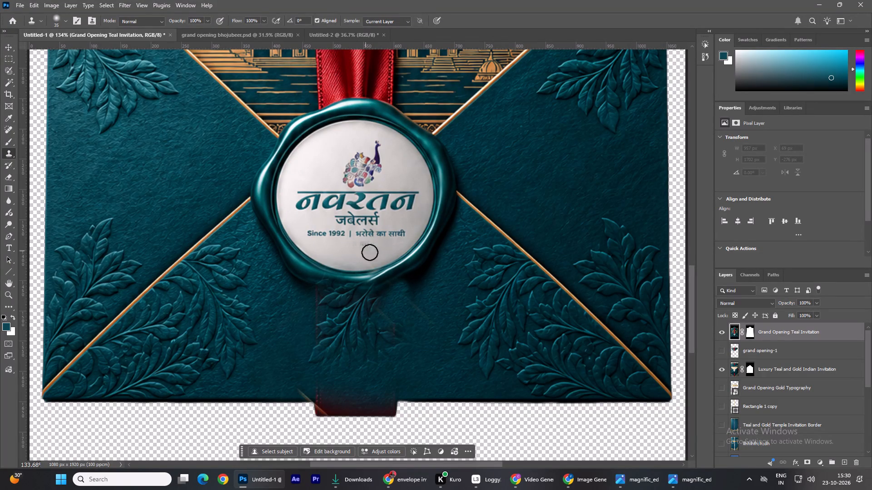
{"action": "left_click", "coordinate": [375, 256], "text": "alt"}
{"action": "left_click", "coordinate": [363, 263]}
{"action": "left_click", "coordinate": [369, 262]}
Clone plain envelope texture over the leftover line and reddish marks right of the central leaf motif.
{"action": "left_click", "coordinate": [441, 307], "text": "alt"}
{"action": "left_click", "coordinate": [420, 309]}
{"action": "left_click", "coordinate": [411, 304]}
{"action": "left_click", "coordinate": [426, 315]}
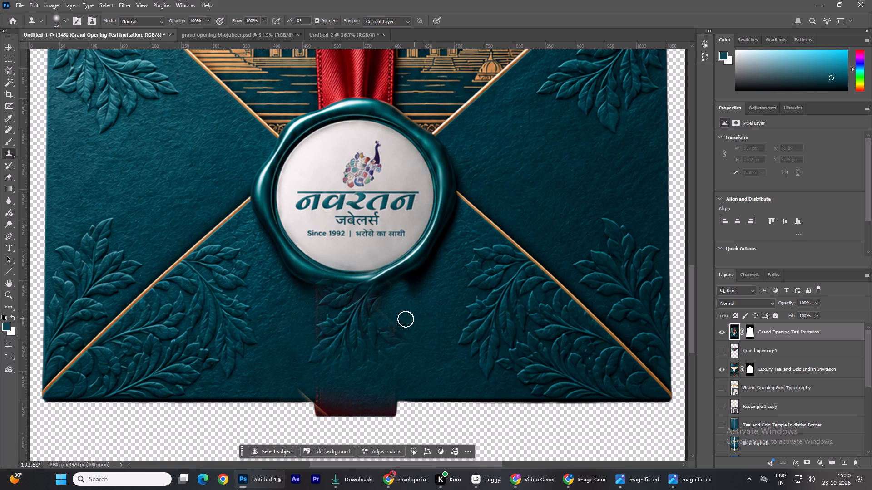
{"action": "left_click", "coordinate": [381, 320]}
{"action": "left_click_drag", "start_coordinate": [382, 311], "coordinate": [387, 314]}
{"action": "left_click", "coordinate": [397, 329]}
{"action": "left_click", "coordinate": [397, 334]}
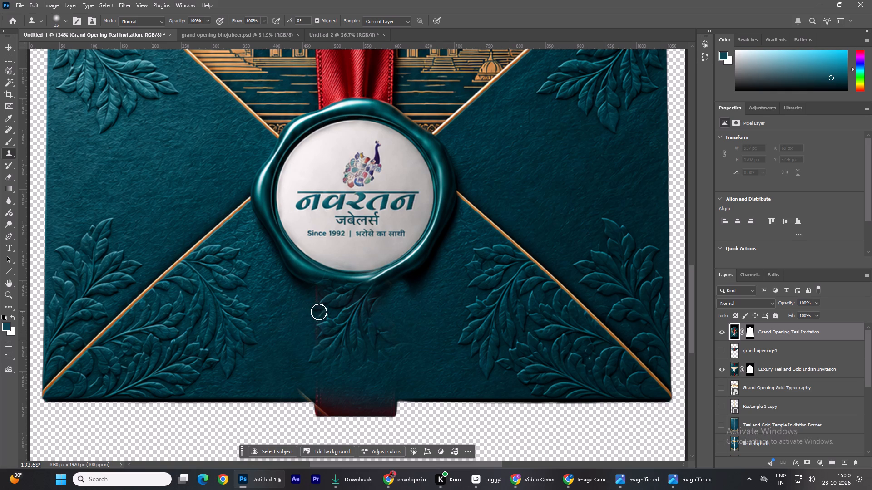
Clone envelope texture over the ribbon's leftover left edge beside the central leaf motif.
{"action": "left_click", "coordinate": [319, 312]}
{"action": "left_click", "coordinate": [314, 300]}
{"action": "left_click", "coordinate": [305, 334]}
{"action": "left_click", "coordinate": [317, 327]}
Clone the envelope's bottom edge texture across the dark red ribbon remnant to continue the edge line.
{"action": "left_click", "coordinate": [437, 392], "text": "alt"}
{"action": "left_click_drag", "start_coordinate": [399, 393], "coordinate": [391, 393]}
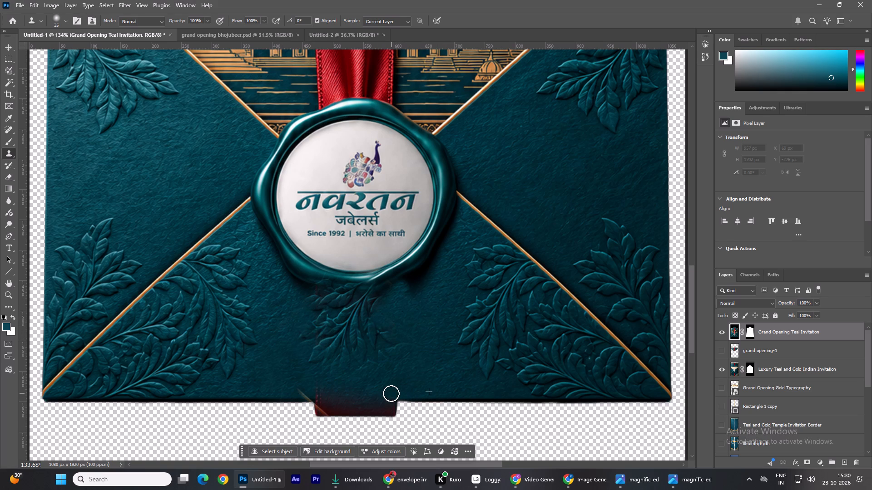
{"action": "left_click", "coordinate": [383, 393]}
{"action": "left_click_drag", "start_coordinate": [368, 393], "coordinate": [361, 394]}
{"action": "left_click", "coordinate": [347, 394]}
{"action": "left_click", "coordinate": [320, 394]}
{"action": "left_click", "coordinate": [316, 395]}
{"action": "left_click", "coordinate": [307, 396]}
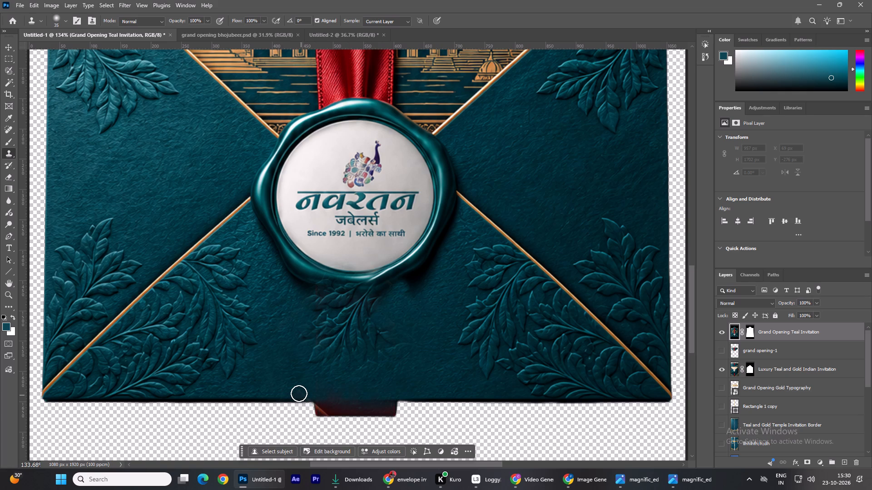
Clone plain envelope texture over the dark reddish tint near the bottom edge, at the left end of the ribbon remnant.
{"action": "double_click", "coordinate": [299, 393]}
{"action": "left_click", "coordinate": [303, 393]}
{"action": "left_click", "coordinate": [311, 393]}
{"action": "left_click", "coordinate": [315, 393]}
{"action": "left_click", "coordinate": [328, 391]}
{"action": "left_click", "coordinate": [287, 384]}
Clone plain envelope texture over the dark shadow beneath the wax seal's lower right rim.
{"action": "scroll", "coordinate": [372, 390], "scroll_direction": "down", "scroll_amount": 2, "text": "alt"}
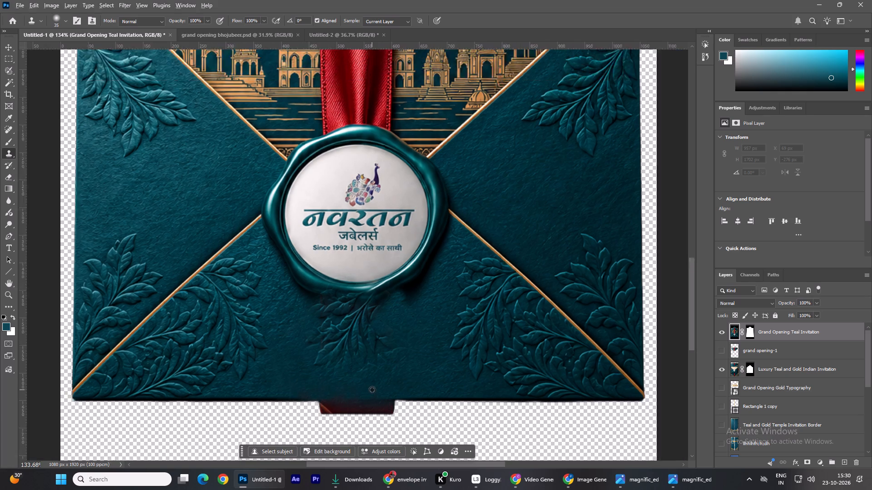
{"action": "scroll", "coordinate": [372, 390], "scroll_direction": "down", "scroll_amount": 5, "text": "alt"}
{"action": "scroll", "coordinate": [230, 299], "scroll_direction": "down", "scroll_amount": 1}
{"action": "left_click", "coordinate": [407, 335], "text": "alt"}
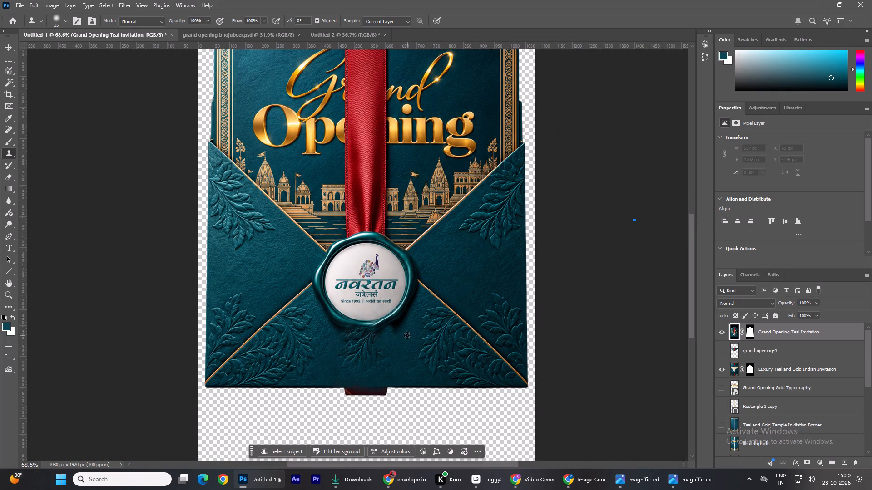
{"action": "left_click", "coordinate": [396, 324], "text": "alt"}
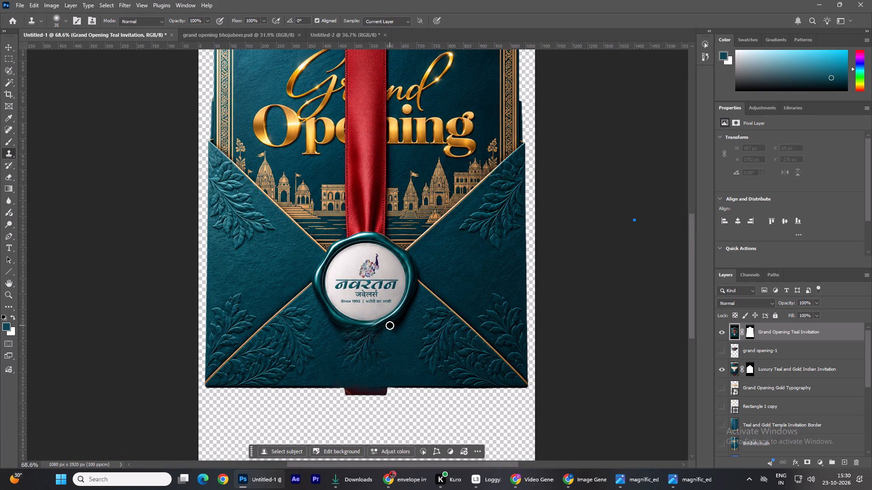
{"action": "left_click", "coordinate": [390, 325]}
{"action": "left_click", "coordinate": [386, 329]}
{"action": "left_click", "coordinate": [381, 330]}
{"action": "scroll", "coordinate": [415, 357], "scroll_direction": "down", "scroll_amount": 5, "text": "alt"}
{"action": "scroll", "coordinate": [395, 346], "scroll_direction": "up", "scroll_amount": 15, "text": "alt"}
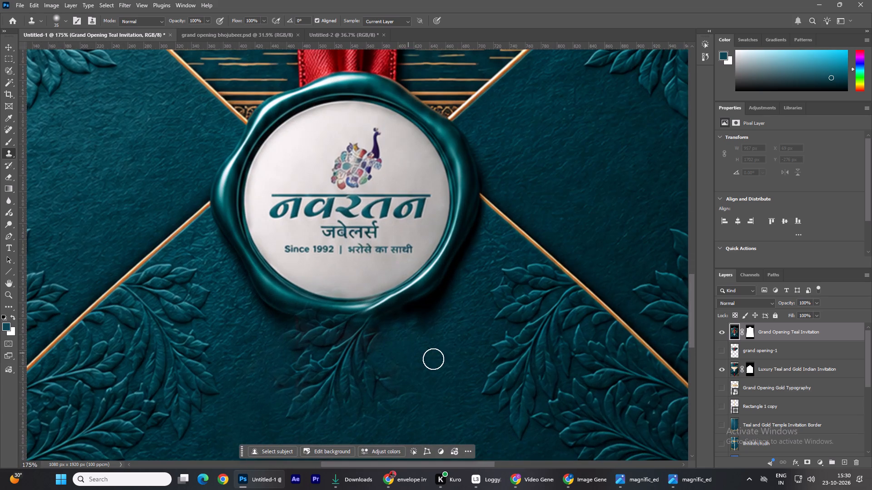
{"action": "left_click", "coordinate": [451, 356], "text": "alt"}
{"action": "left_click", "coordinate": [426, 328]}
{"action": "left_click", "coordinate": [429, 323]}
{"action": "left_click_drag", "start_coordinate": [438, 323], "coordinate": [442, 318]}
{"action": "left_click", "coordinate": [445, 315]}
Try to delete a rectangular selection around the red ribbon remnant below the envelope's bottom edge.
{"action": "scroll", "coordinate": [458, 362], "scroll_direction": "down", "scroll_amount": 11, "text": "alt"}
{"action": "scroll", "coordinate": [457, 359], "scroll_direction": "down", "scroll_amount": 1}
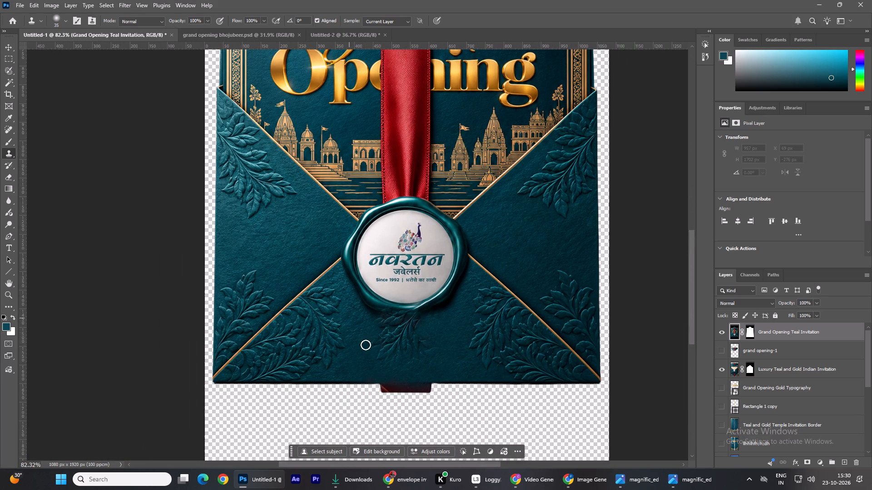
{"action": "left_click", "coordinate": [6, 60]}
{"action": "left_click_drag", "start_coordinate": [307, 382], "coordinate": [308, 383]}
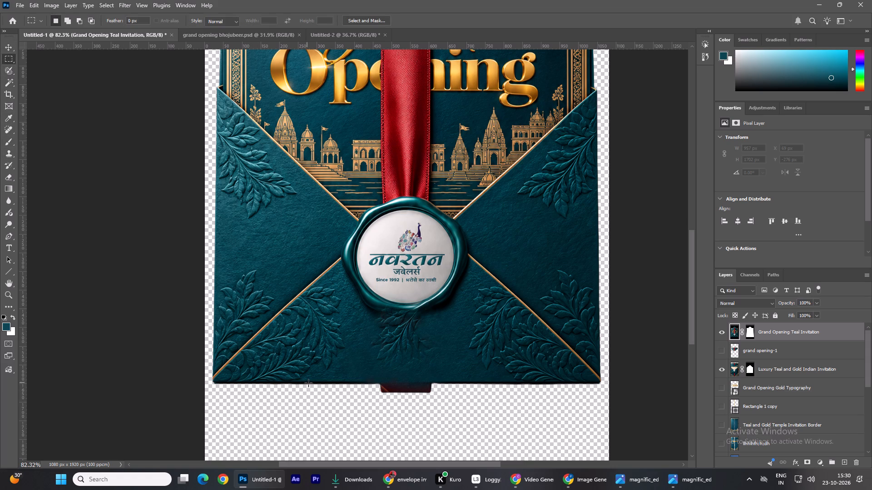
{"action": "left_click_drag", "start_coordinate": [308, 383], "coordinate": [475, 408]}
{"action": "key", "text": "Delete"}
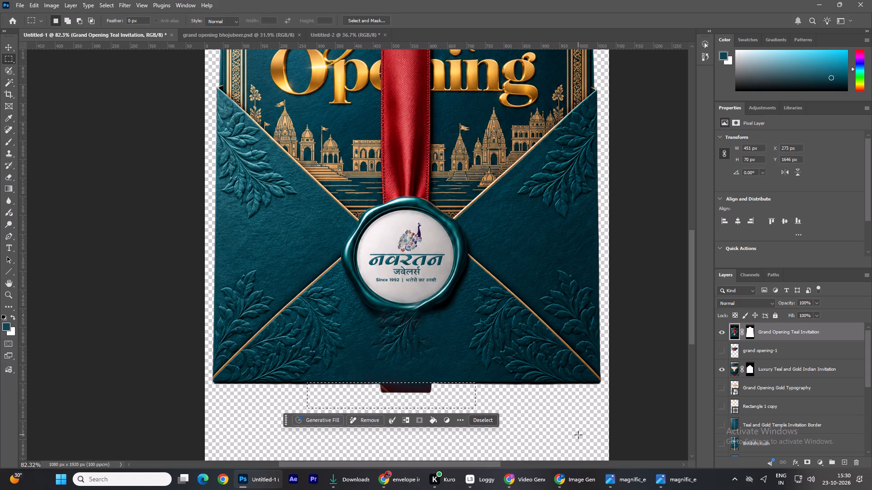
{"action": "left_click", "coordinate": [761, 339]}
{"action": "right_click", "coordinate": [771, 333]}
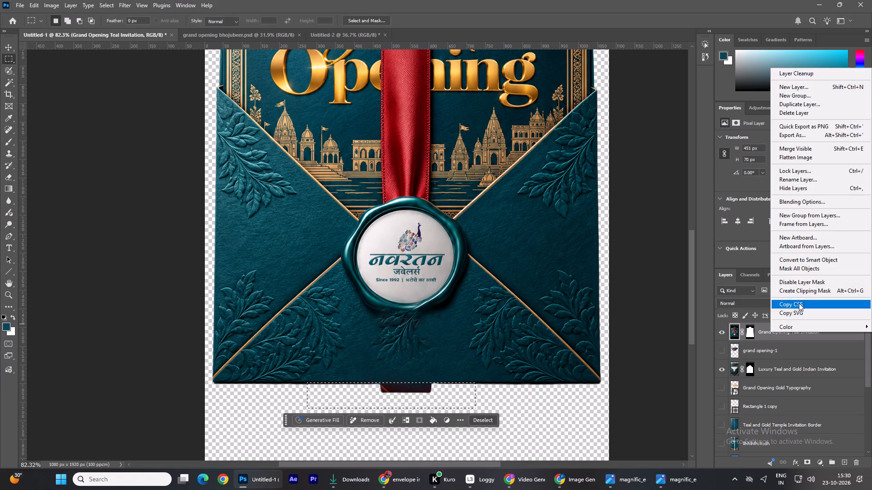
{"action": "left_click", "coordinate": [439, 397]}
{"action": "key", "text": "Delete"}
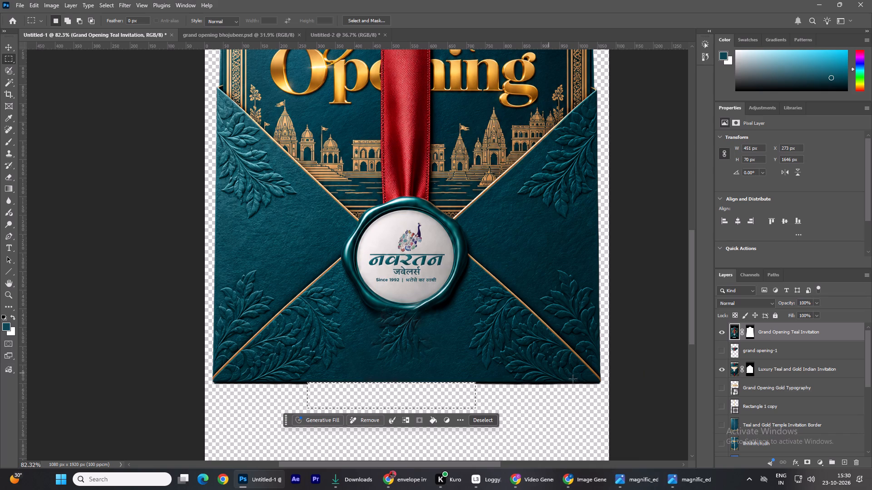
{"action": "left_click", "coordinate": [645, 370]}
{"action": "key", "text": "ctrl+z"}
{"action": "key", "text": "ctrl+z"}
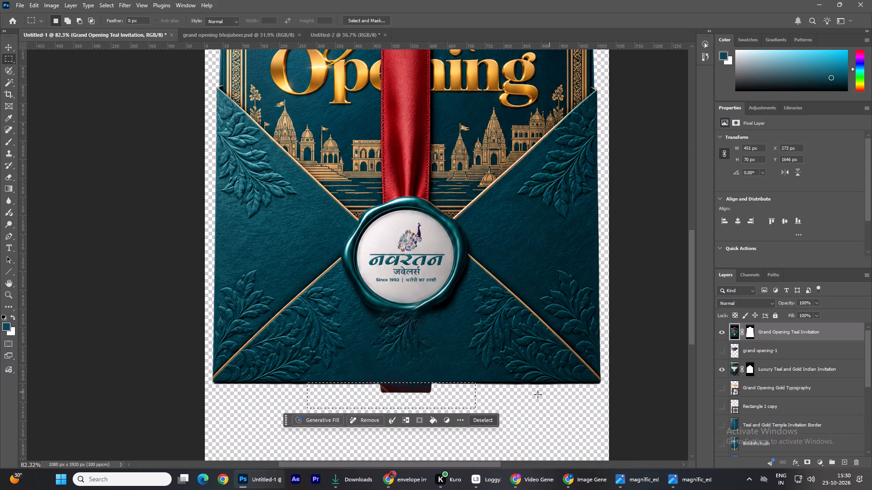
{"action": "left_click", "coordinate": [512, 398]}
Select a rectangle just below the envelope's bottom edge around the red ribbon remnant, delete its contents and clear the selection.
{"action": "scroll", "coordinate": [420, 394], "scroll_direction": "up", "scroll_amount": 9, "text": "alt"}
{"action": "left_click_drag", "start_coordinate": [306, 372], "coordinate": [311, 371]}
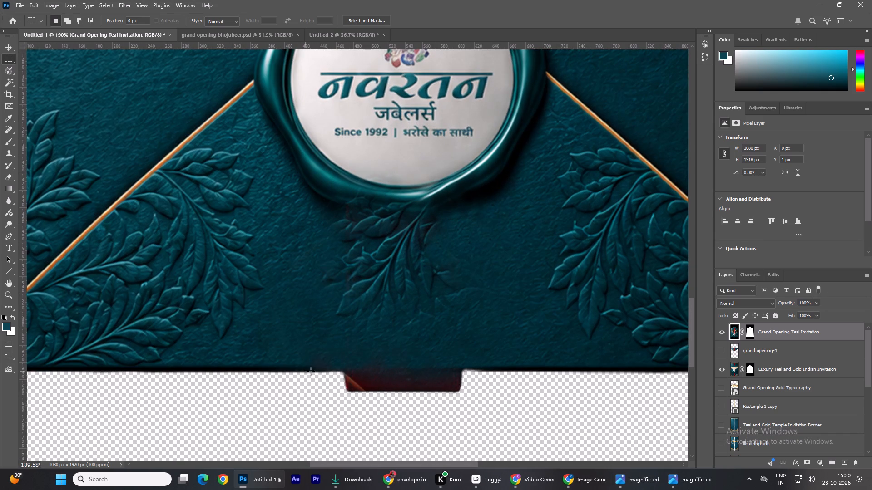
{"action": "left_click_drag", "start_coordinate": [311, 371], "coordinate": [527, 407]}
{"action": "key", "text": "Delete"}
{"action": "left_click", "coordinate": [510, 399]}
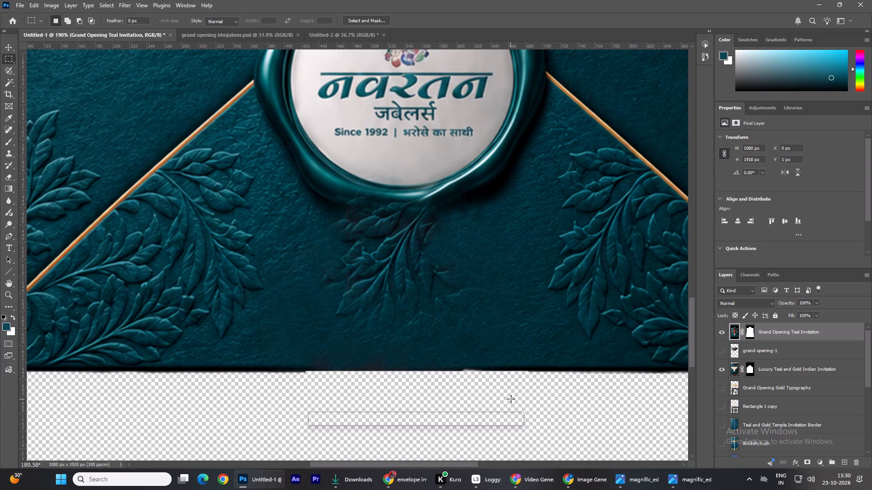
Duplicate the Grand Opening Teal Invitation layer.
{"action": "scroll", "coordinate": [564, 396], "scroll_direction": "down", "scroll_amount": 17}
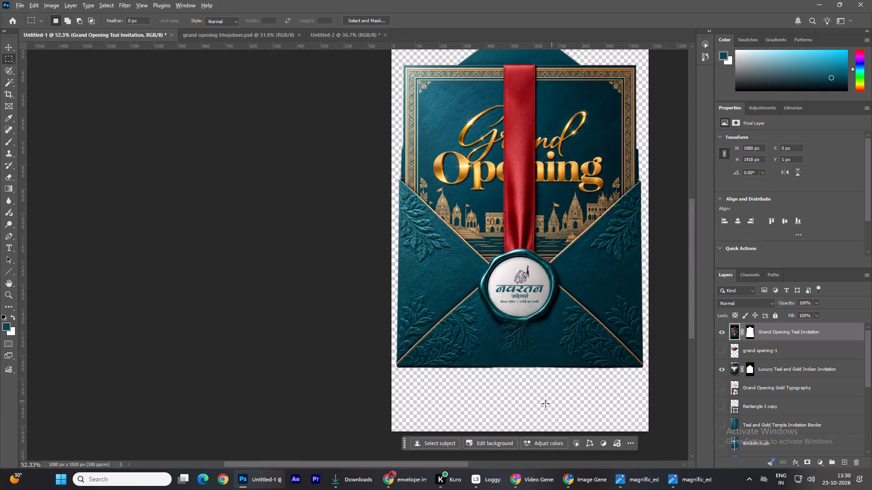
{"action": "scroll", "coordinate": [467, 404], "scroll_direction": "down", "scroll_amount": 4, "text": "alt"}
{"action": "left_click_drag", "start_coordinate": [399, 464], "coordinate": [456, 463]}
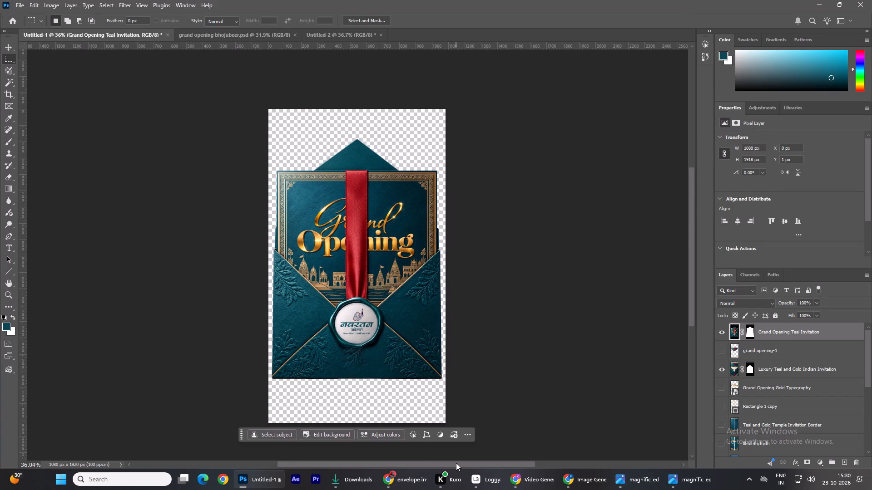
{"action": "left_click_drag", "start_coordinate": [456, 463], "coordinate": [475, 459]}
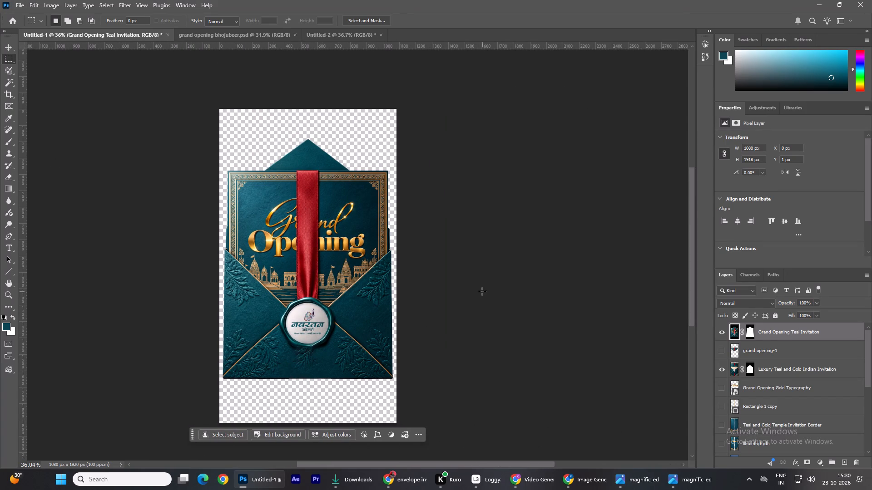
{"action": "left_click", "coordinate": [7, 46]}
{"action": "left_click", "coordinate": [104, 105]}
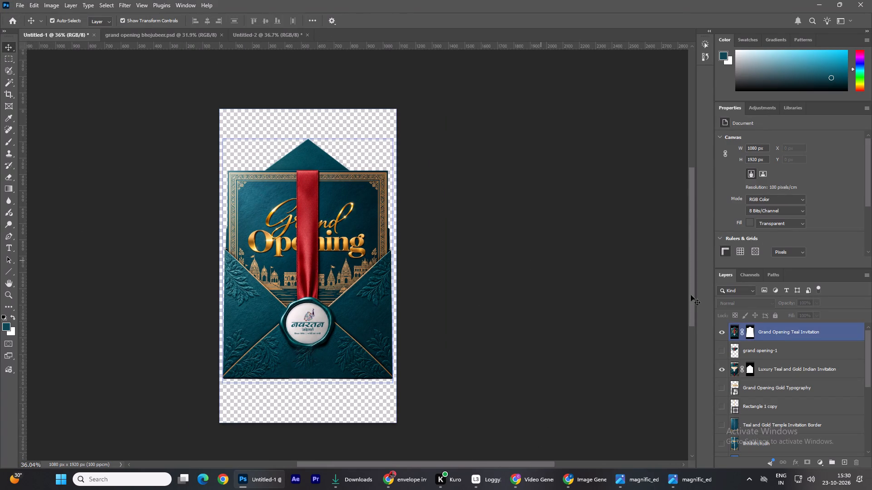
{"action": "left_click", "coordinate": [778, 336]}
{"action": "left_click_drag", "start_coordinate": [778, 336], "coordinate": [779, 323], "text": "alt"}
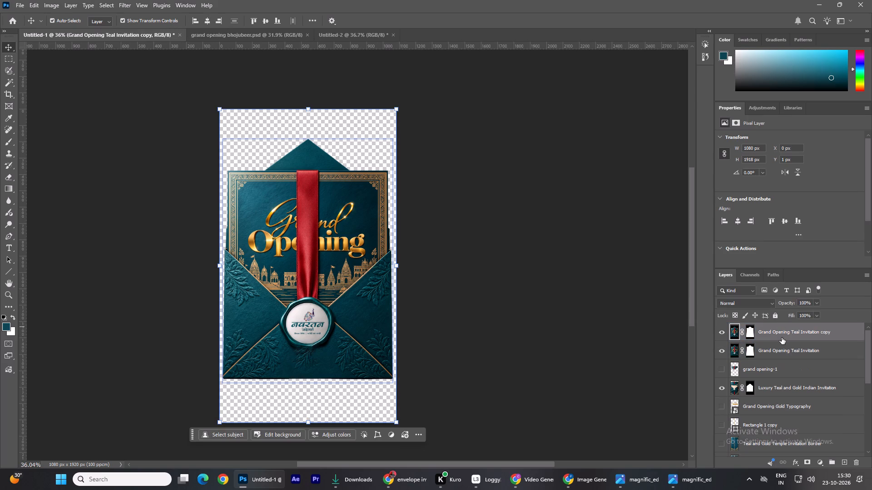
On the copied layer, start a Pen path from the card's top left corner down its left edge and along the flap to the seal.
{"action": "left_click", "coordinate": [782, 338]}
{"action": "scroll", "coordinate": [209, 249], "scroll_direction": "up", "scroll_amount": 4, "text": "alt"}
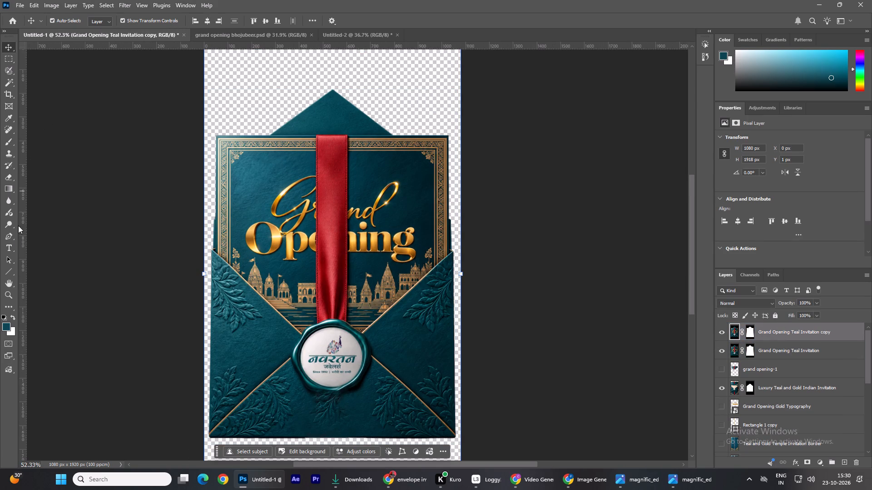
{"action": "left_click", "coordinate": [9, 237]}
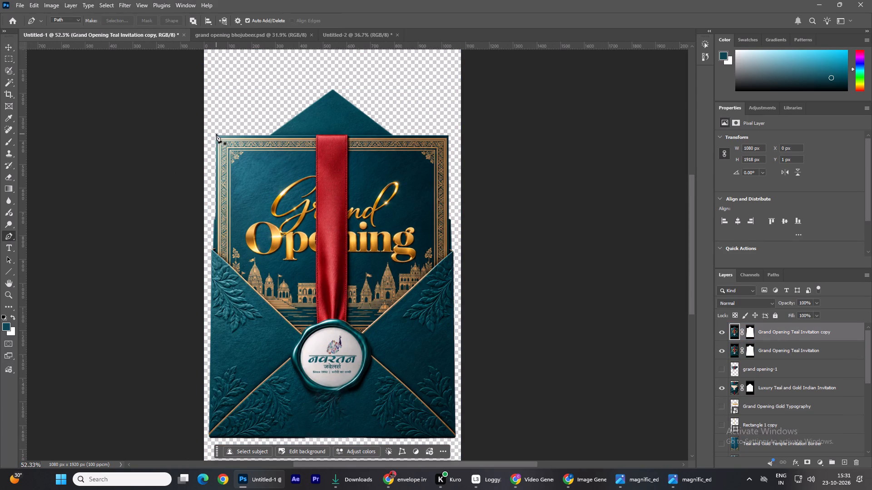
{"action": "left_click", "coordinate": [216, 134]}
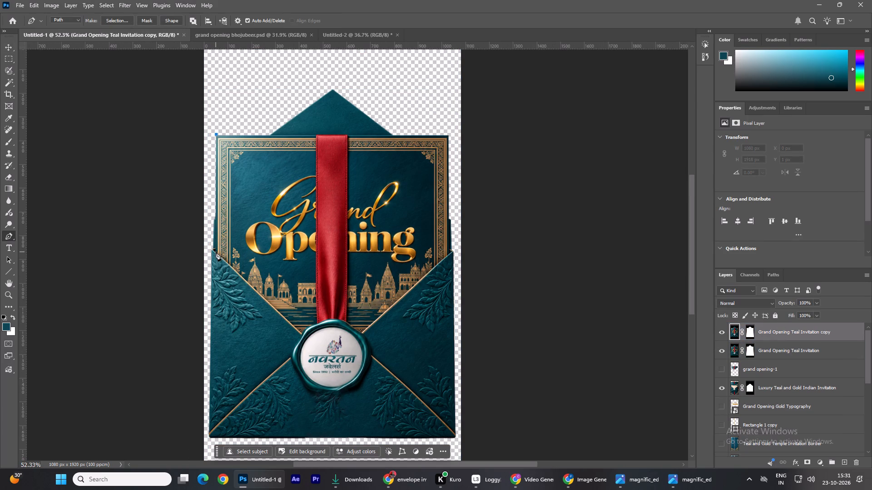
{"action": "left_click", "coordinate": [216, 252]}
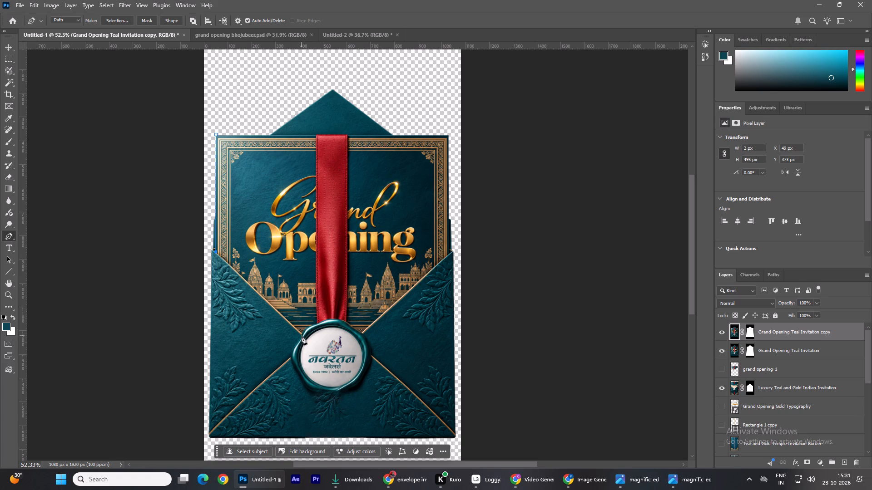
{"action": "left_click", "coordinate": [303, 334]}
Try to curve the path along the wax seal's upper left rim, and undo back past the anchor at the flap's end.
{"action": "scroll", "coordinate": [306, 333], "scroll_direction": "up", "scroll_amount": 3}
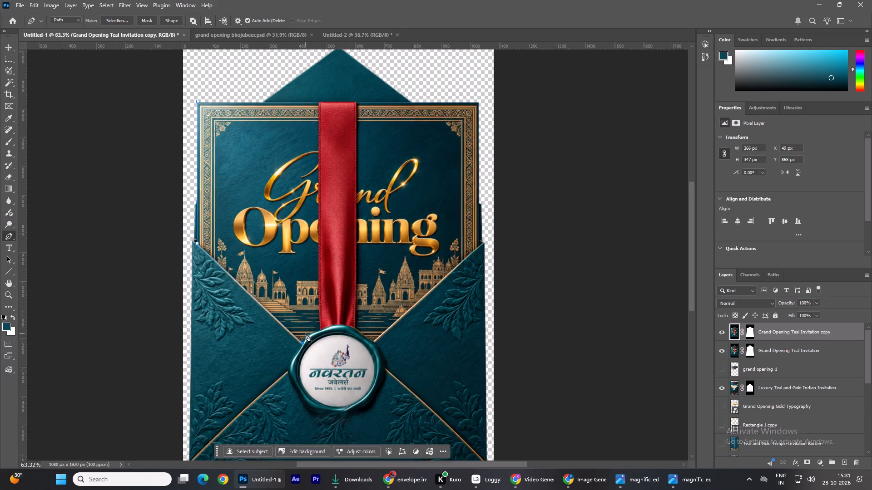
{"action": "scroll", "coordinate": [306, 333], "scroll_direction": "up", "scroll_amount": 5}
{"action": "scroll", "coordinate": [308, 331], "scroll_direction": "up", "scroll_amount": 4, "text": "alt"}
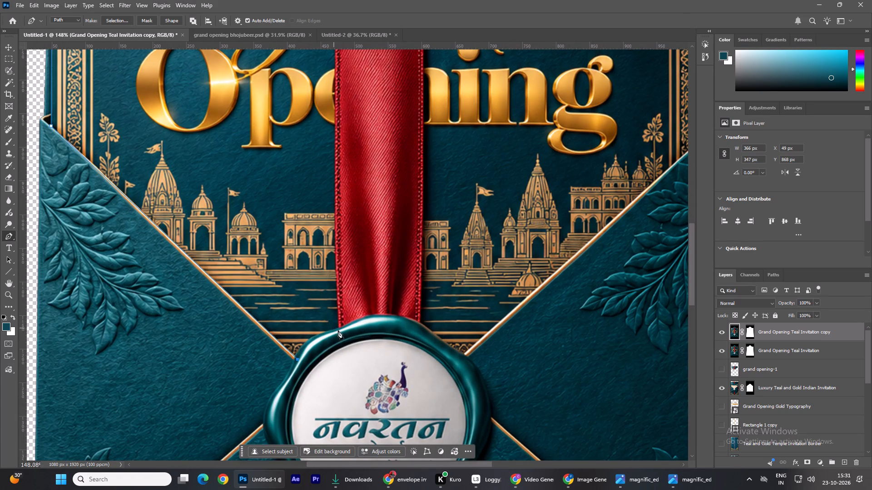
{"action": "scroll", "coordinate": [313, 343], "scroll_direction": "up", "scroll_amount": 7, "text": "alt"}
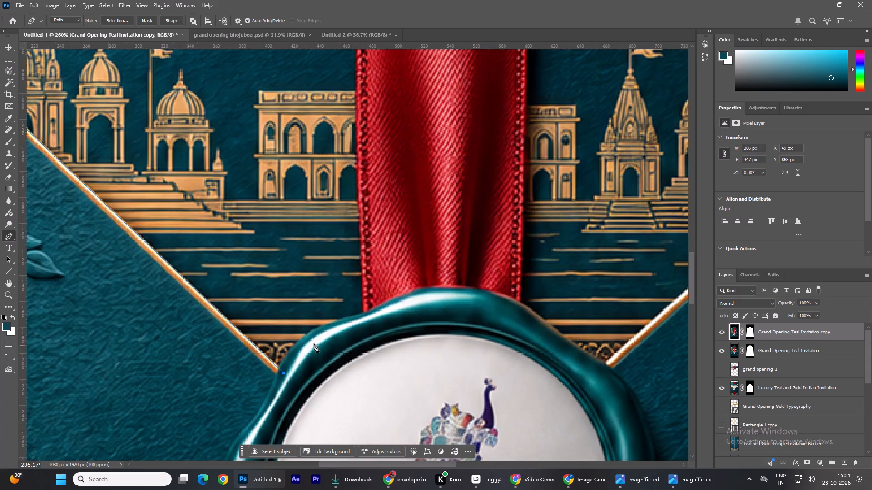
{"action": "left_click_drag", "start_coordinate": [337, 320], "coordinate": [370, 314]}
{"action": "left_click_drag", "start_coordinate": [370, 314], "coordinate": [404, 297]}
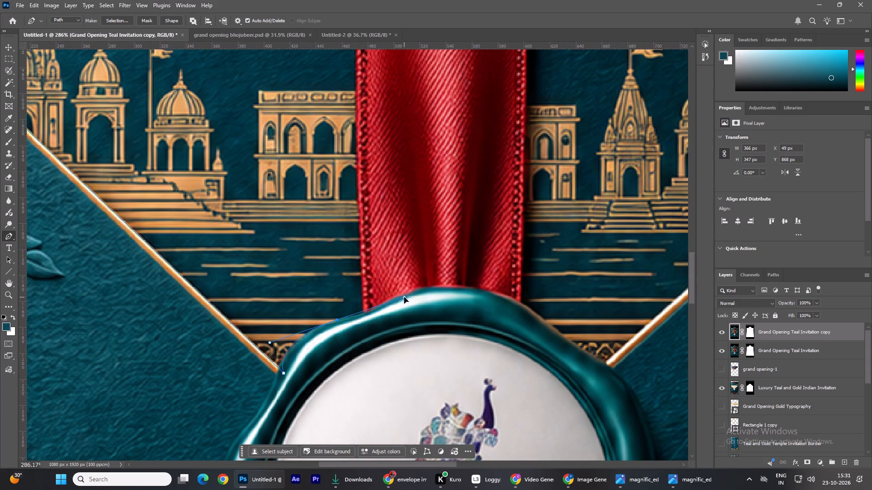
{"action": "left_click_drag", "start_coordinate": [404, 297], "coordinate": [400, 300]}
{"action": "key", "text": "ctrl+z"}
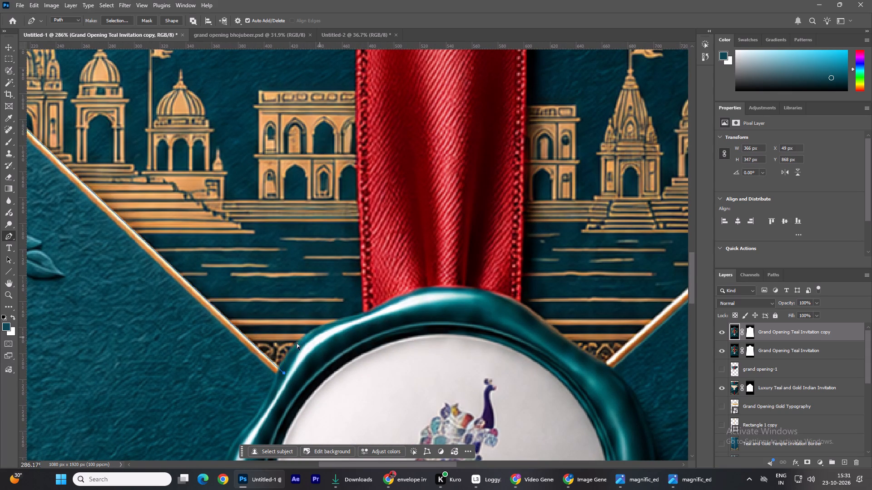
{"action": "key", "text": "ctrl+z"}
Continue the Pen path from the left flap's end along the wax seal's upper rim, across the ribbon, to the right flap's gold edge.
{"action": "left_click", "coordinate": [277, 364]}
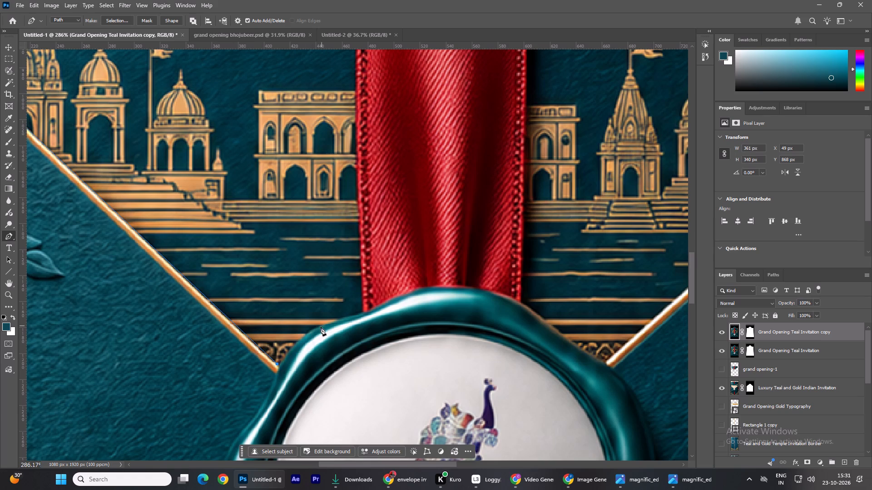
{"action": "left_click_drag", "start_coordinate": [318, 328], "coordinate": [343, 316]}
{"action": "left_click_drag", "start_coordinate": [343, 316], "coordinate": [344, 316]}
{"action": "left_click", "coordinate": [319, 329], "text": "alt"}
{"action": "left_click_drag", "start_coordinate": [358, 316], "coordinate": [366, 315]}
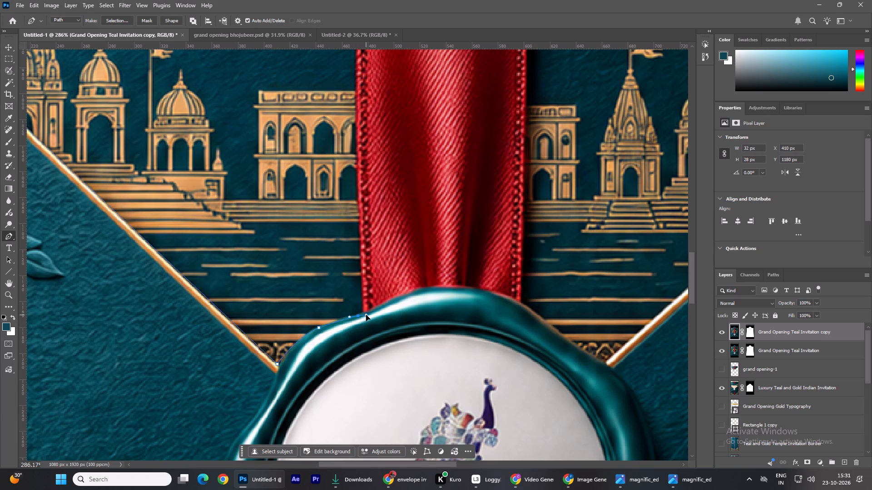
{"action": "left_click_drag", "start_coordinate": [366, 315], "coordinate": [372, 311]}
{"action": "left_click_drag", "start_coordinate": [419, 288], "coordinate": [430, 287]}
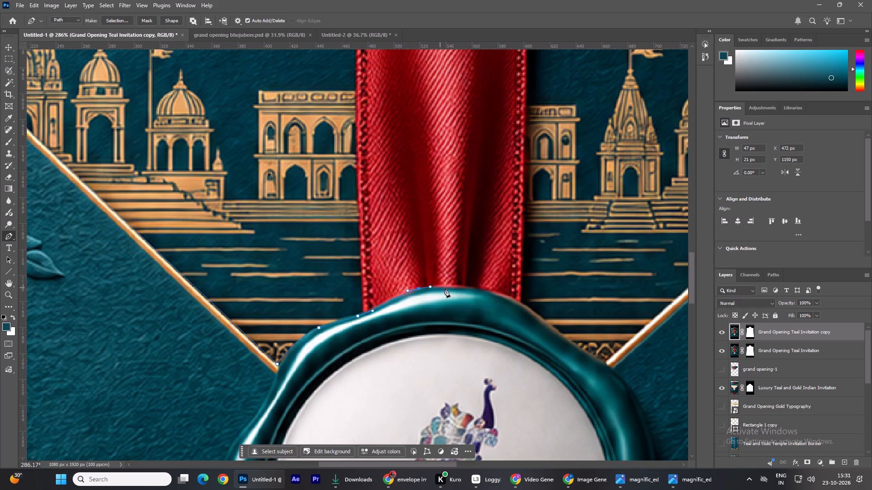
{"action": "left_click_drag", "start_coordinate": [506, 298], "coordinate": [524, 309]}
{"action": "left_click_drag", "start_coordinate": [524, 309], "coordinate": [530, 312]}
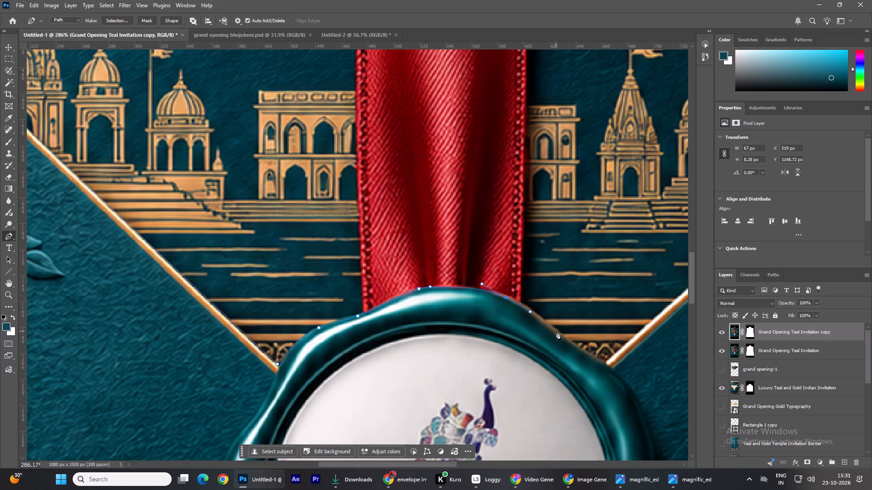
{"action": "left_click_drag", "start_coordinate": [577, 347], "coordinate": [591, 354]}
{"action": "left_click_drag", "start_coordinate": [591, 354], "coordinate": [594, 356]}
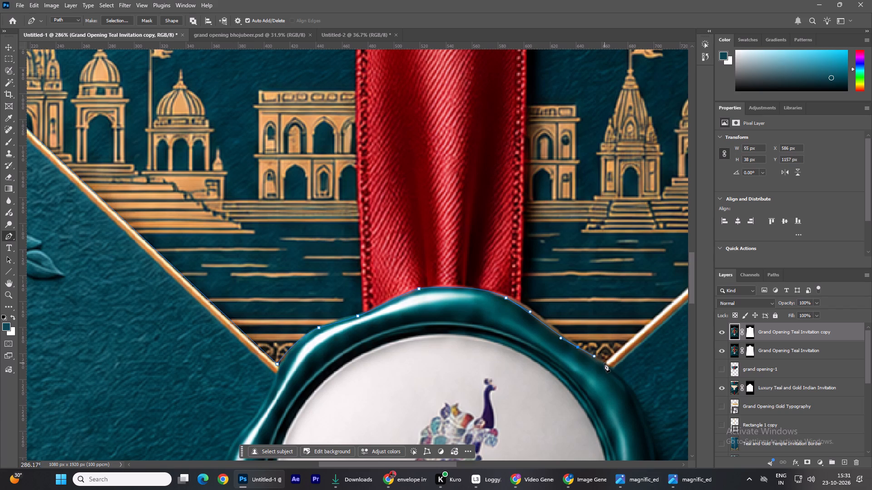
{"action": "left_click", "coordinate": [604, 363]}
Extend the path up along the right flap's edge and the card's right side to the card's top right corner.
{"action": "scroll", "coordinate": [606, 368], "scroll_direction": "down", "scroll_amount": 11, "text": "alt"}
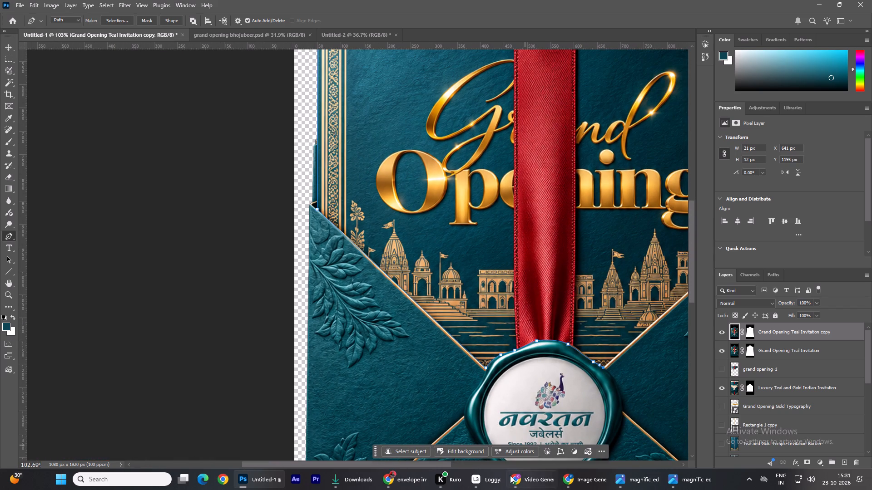
{"action": "left_click_drag", "start_coordinate": [411, 467], "coordinate": [479, 465]}
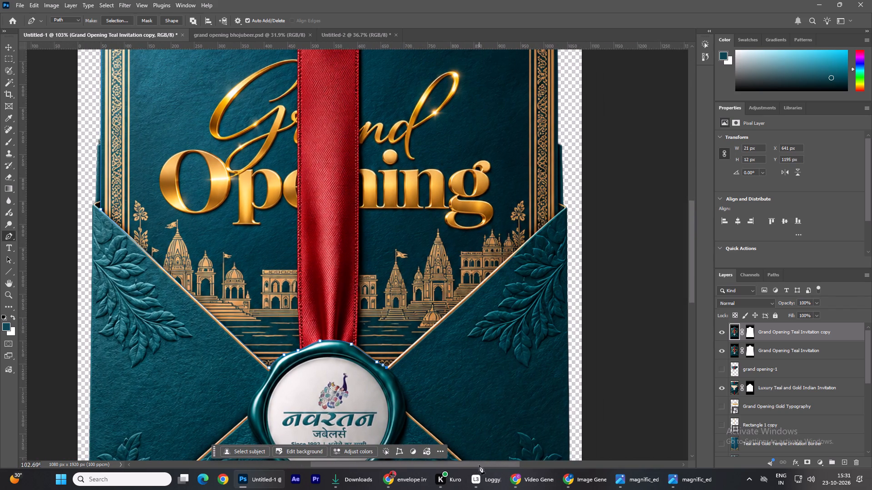
{"action": "left_click", "coordinate": [558, 212]}
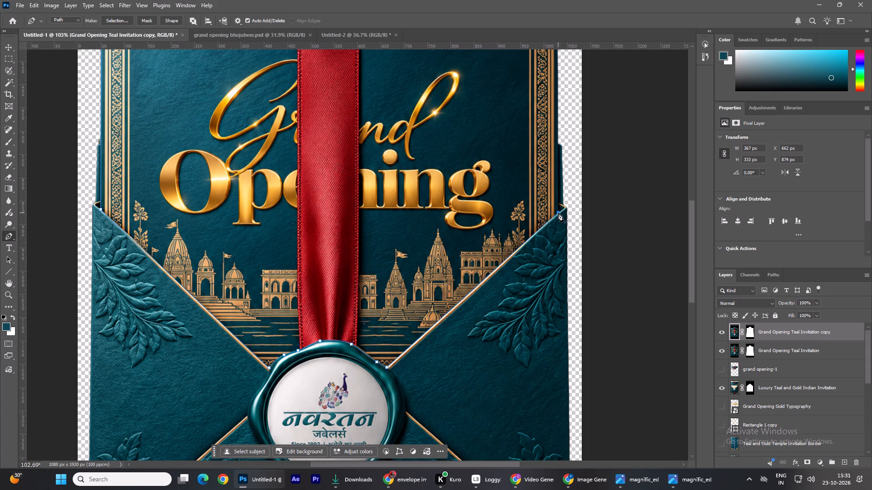
{"action": "scroll", "coordinate": [558, 213], "scroll_direction": "up", "scroll_amount": 14}
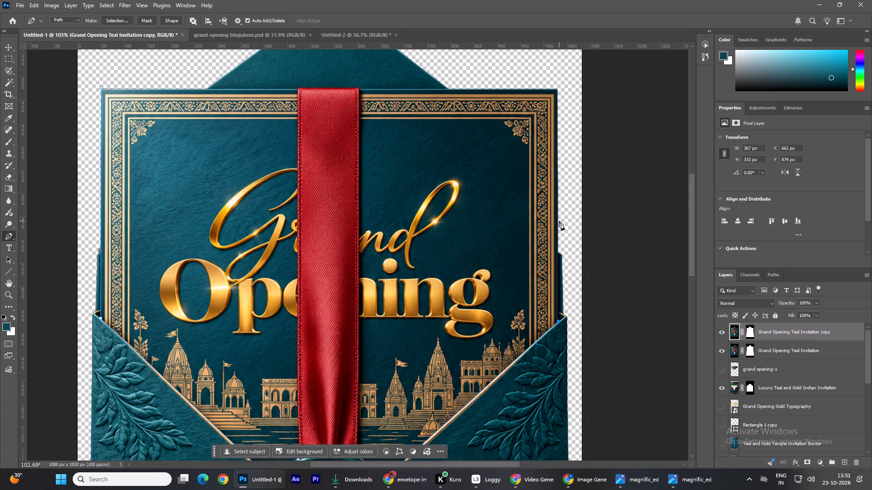
{"action": "scroll", "coordinate": [559, 221], "scroll_direction": "up", "scroll_amount": 5}
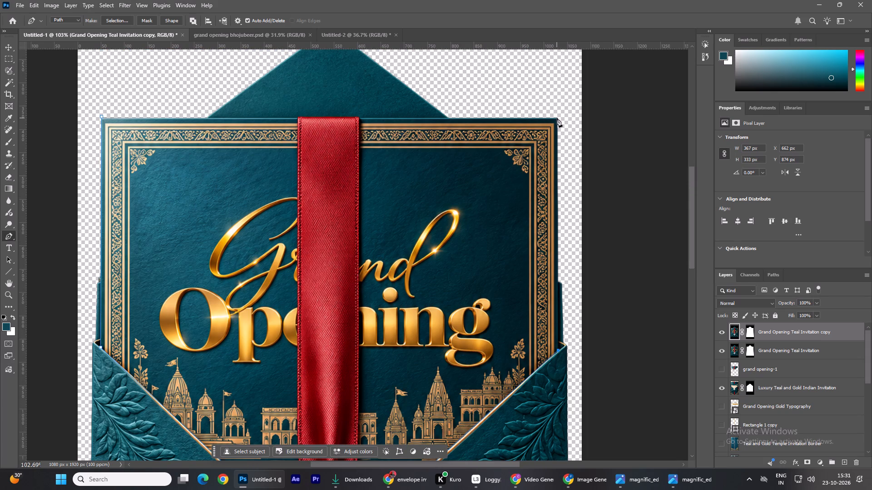
{"action": "left_click", "coordinate": [557, 118]}
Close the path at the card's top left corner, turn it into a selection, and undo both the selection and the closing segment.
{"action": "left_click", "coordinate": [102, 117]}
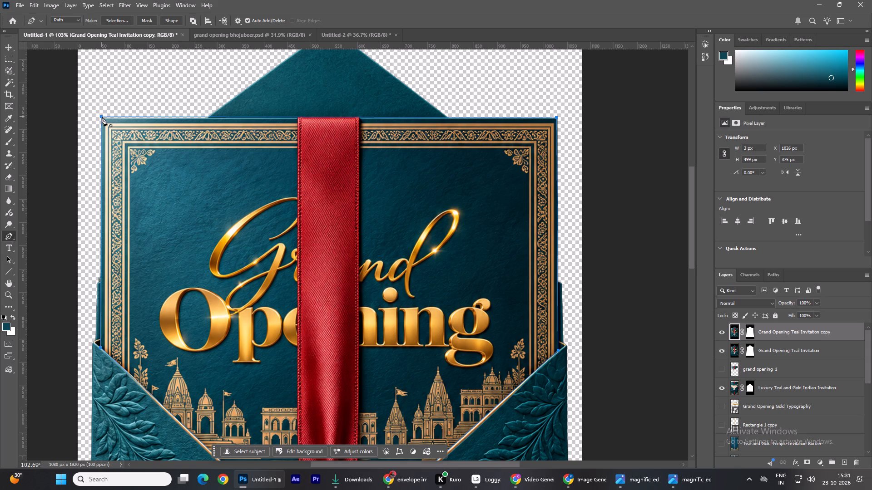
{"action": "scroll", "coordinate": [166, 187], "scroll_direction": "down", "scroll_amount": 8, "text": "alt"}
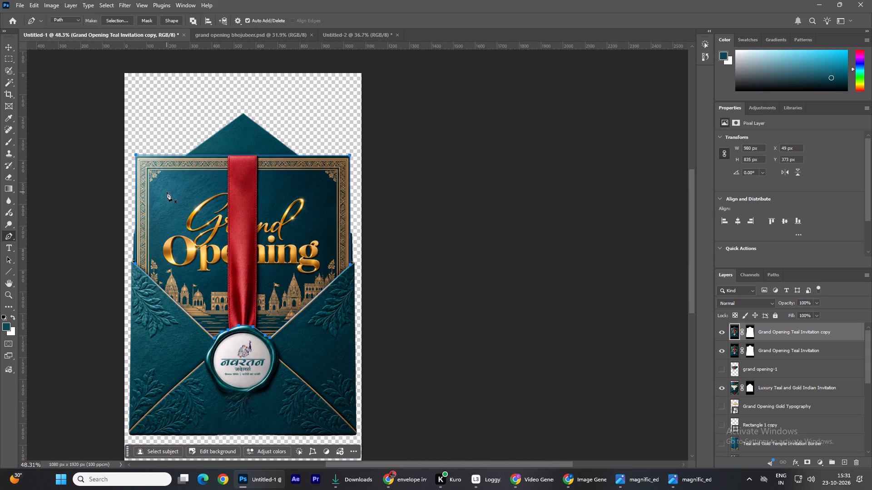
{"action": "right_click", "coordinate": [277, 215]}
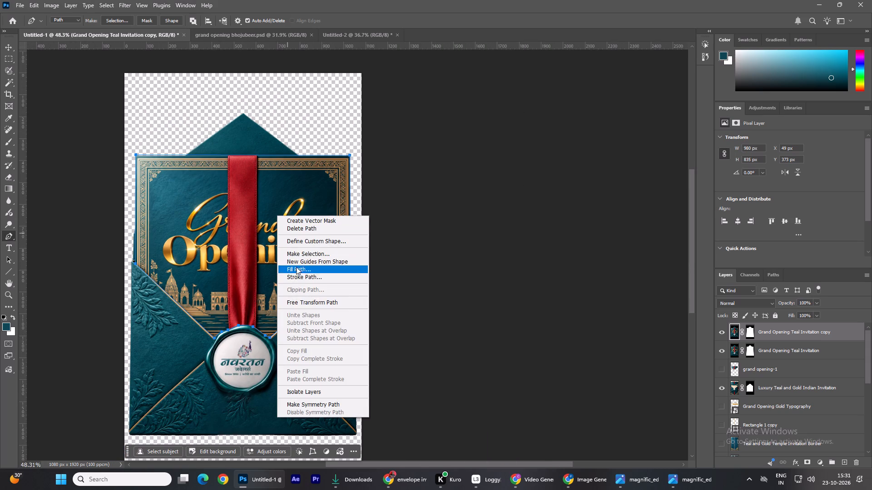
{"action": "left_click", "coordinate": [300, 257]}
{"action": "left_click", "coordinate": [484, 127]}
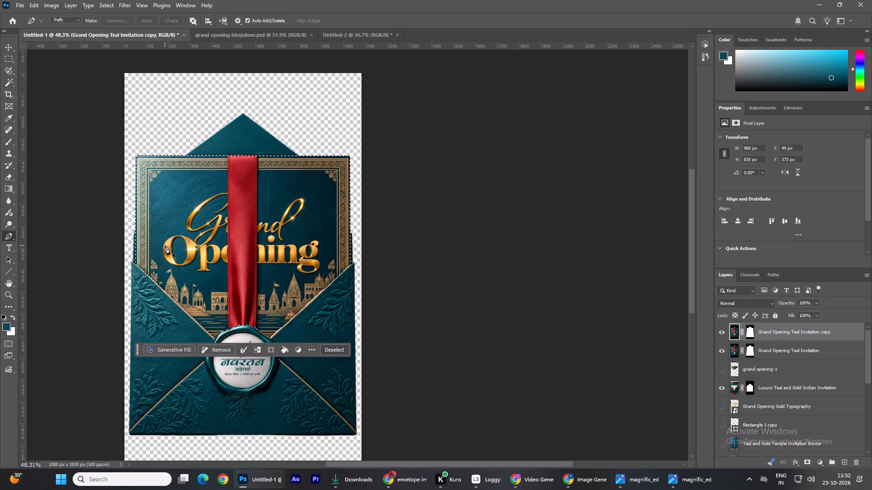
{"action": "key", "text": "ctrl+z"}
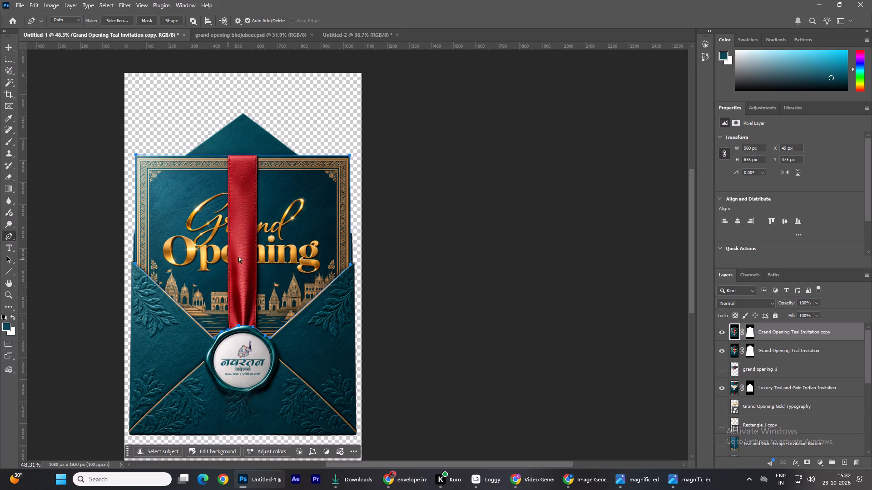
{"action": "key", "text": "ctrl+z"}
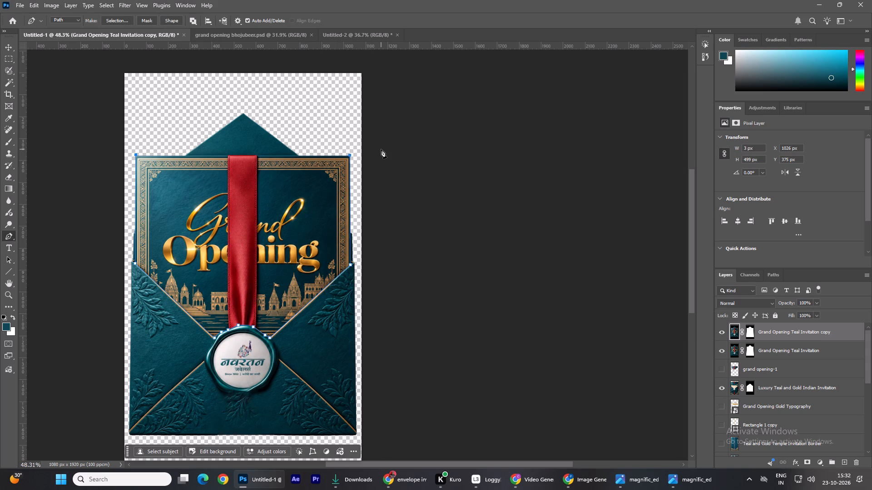
Route the path from the card's top right corner around the outside of the envelope and close it at the card's top left corner.
{"action": "left_click", "coordinate": [399, 148]}
{"action": "left_click", "coordinate": [421, 439]}
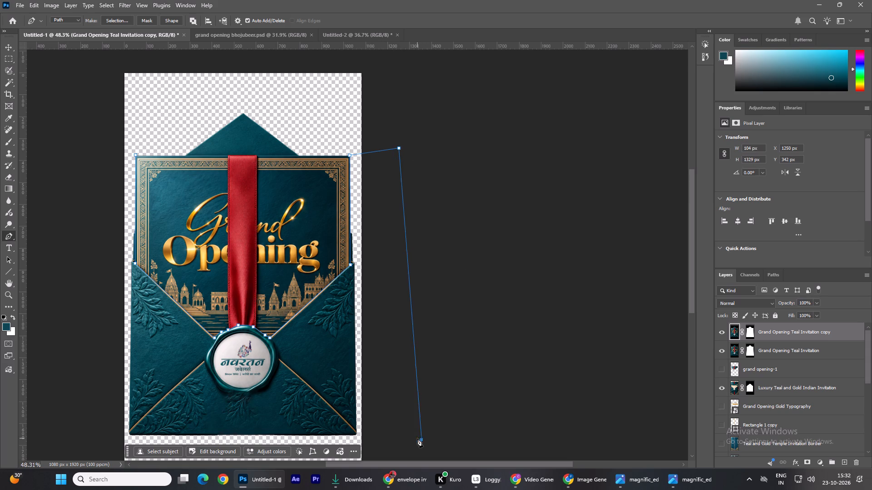
{"action": "scroll", "coordinate": [418, 432], "scroll_direction": "down", "scroll_amount": 11}
{"action": "left_click", "coordinate": [104, 380]}
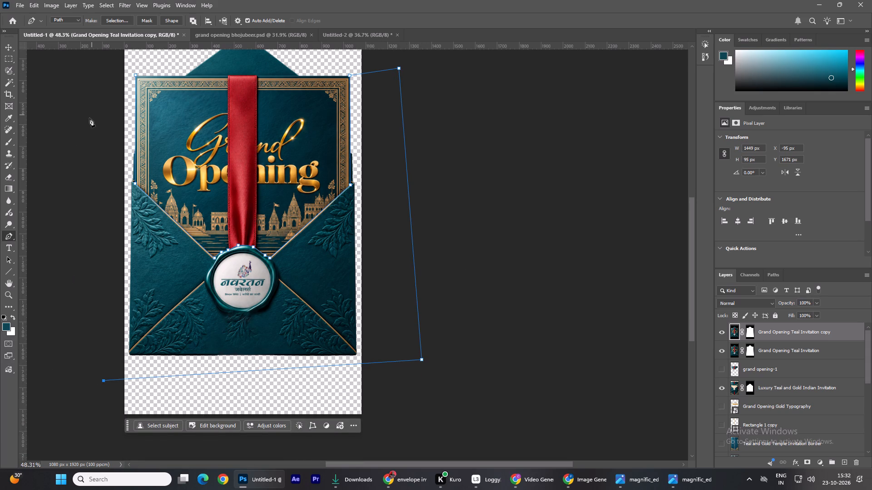
{"action": "left_click", "coordinate": [84, 98]}
{"action": "left_click", "coordinate": [134, 76]}
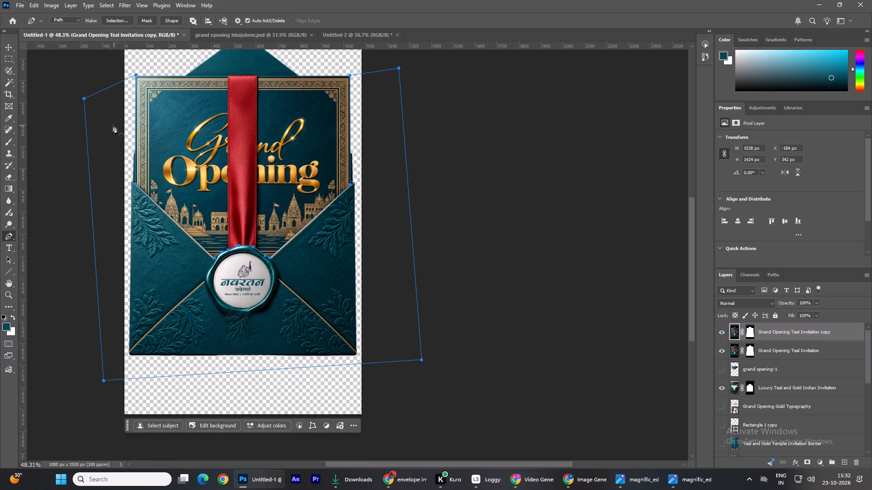
Convert the closed path into a selection and delete the selected envelope area from the Grand Opening Teal Invitation copy layer.
{"action": "right_click", "coordinate": [112, 125]}
{"action": "right_click", "coordinate": [137, 101]}
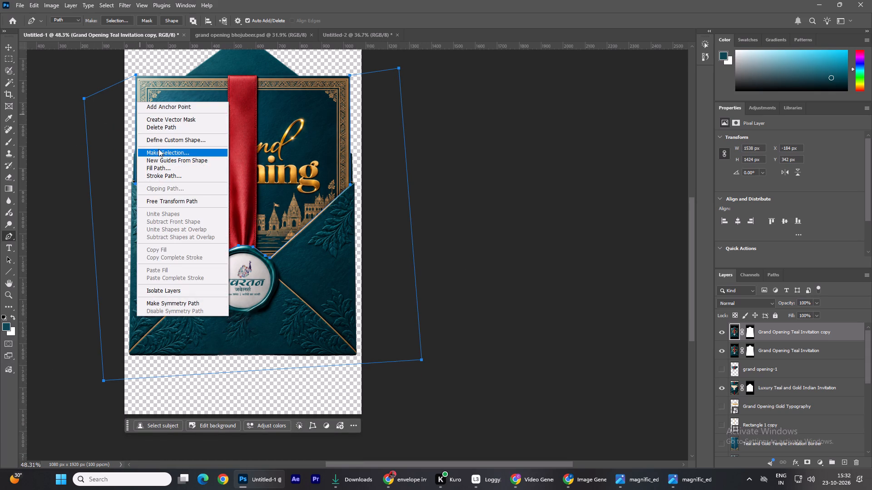
{"action": "left_click", "coordinate": [164, 152]}
{"action": "left_click", "coordinate": [477, 130]}
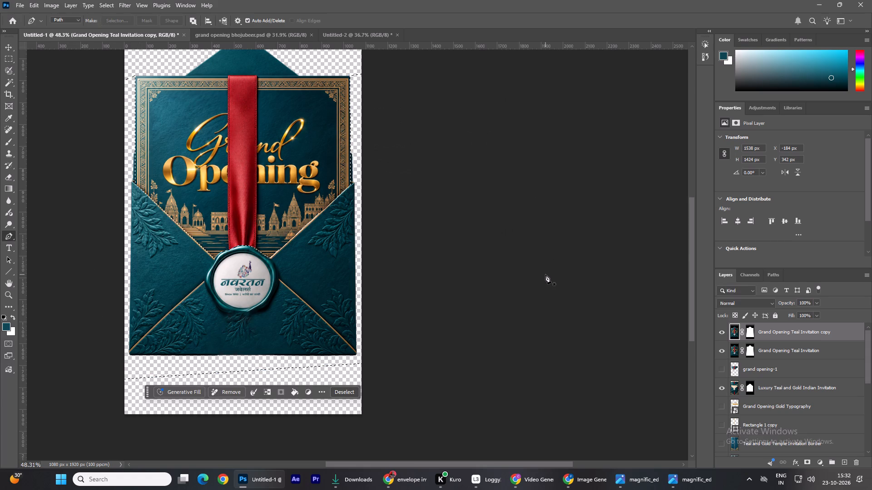
{"action": "key", "text": "Delete"}
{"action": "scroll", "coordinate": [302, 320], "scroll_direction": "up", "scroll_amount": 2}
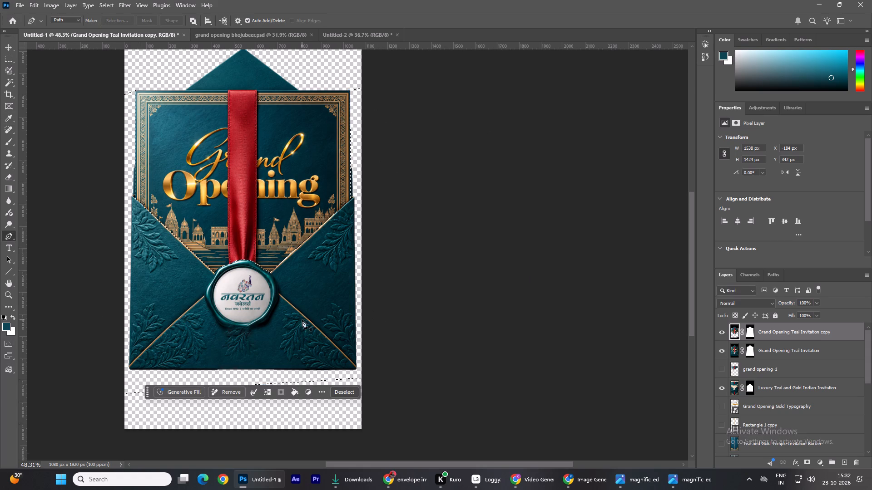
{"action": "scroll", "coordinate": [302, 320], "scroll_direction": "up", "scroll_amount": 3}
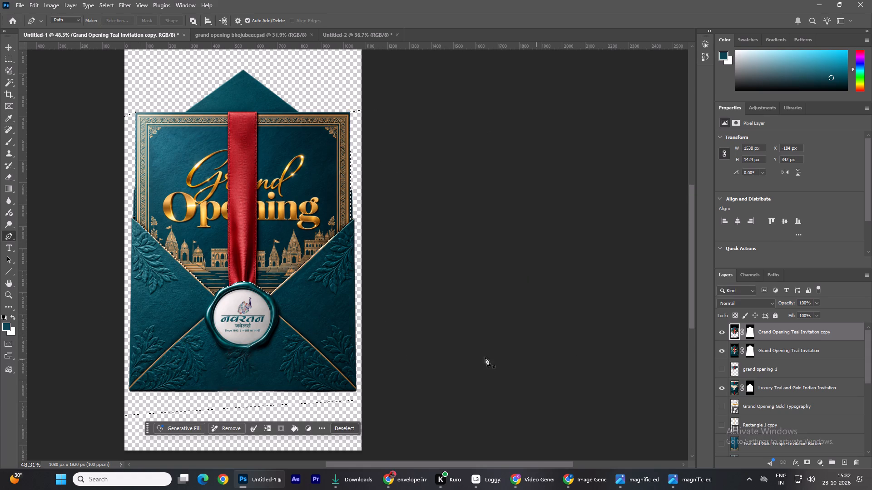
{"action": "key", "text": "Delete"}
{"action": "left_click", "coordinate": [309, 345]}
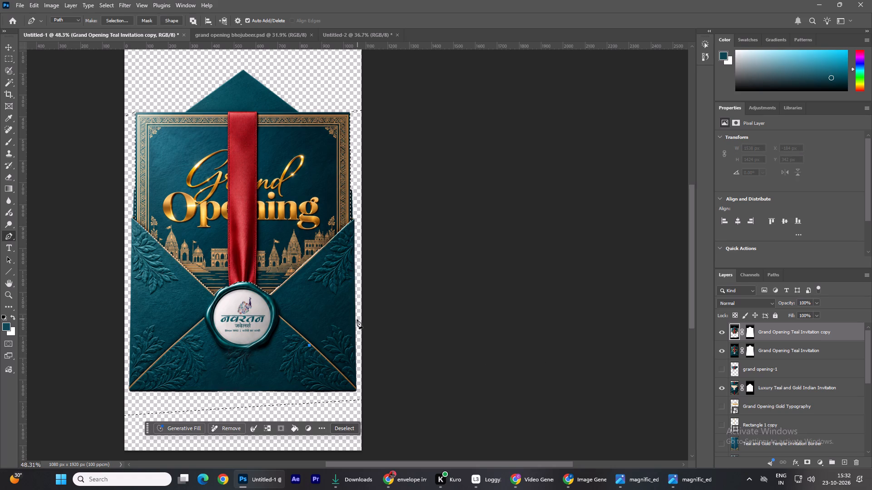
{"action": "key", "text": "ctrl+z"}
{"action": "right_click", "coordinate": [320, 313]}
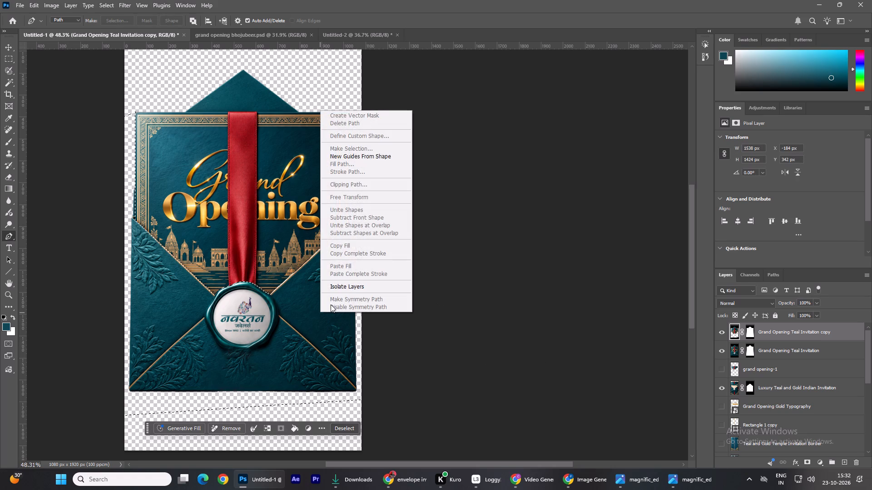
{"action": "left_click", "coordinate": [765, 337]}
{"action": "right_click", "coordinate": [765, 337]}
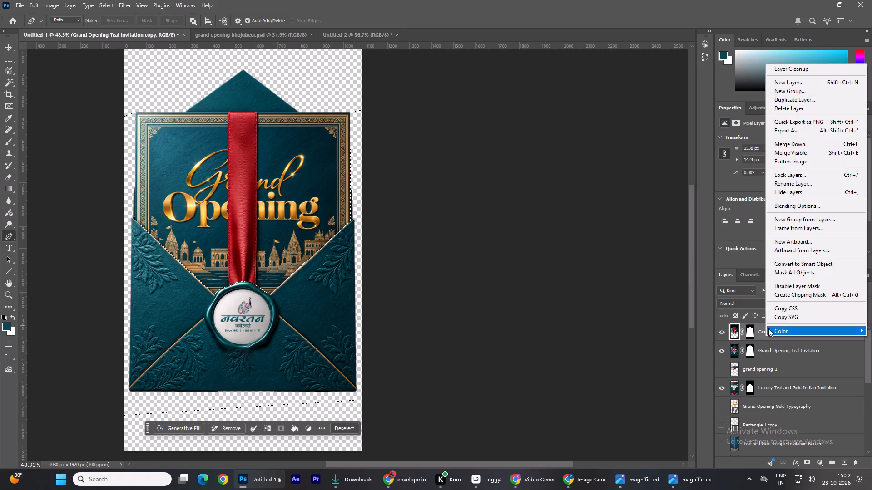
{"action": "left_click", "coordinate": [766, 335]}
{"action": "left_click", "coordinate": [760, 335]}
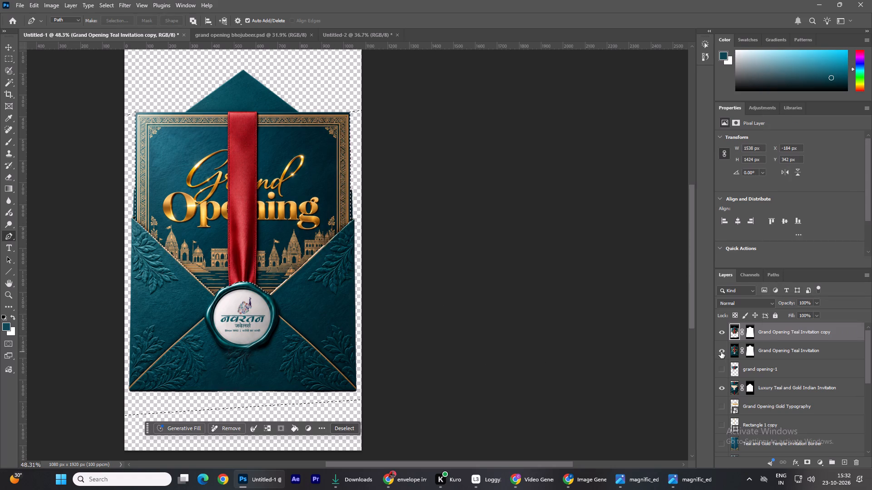
Clear the selection and check the copied layer's cutout by toggling the Grand Opening Teal Invitation layer's visibility, leaving it shown.
{"action": "left_click", "coordinate": [720, 351]}
{"action": "key", "text": "ctrl+d"}
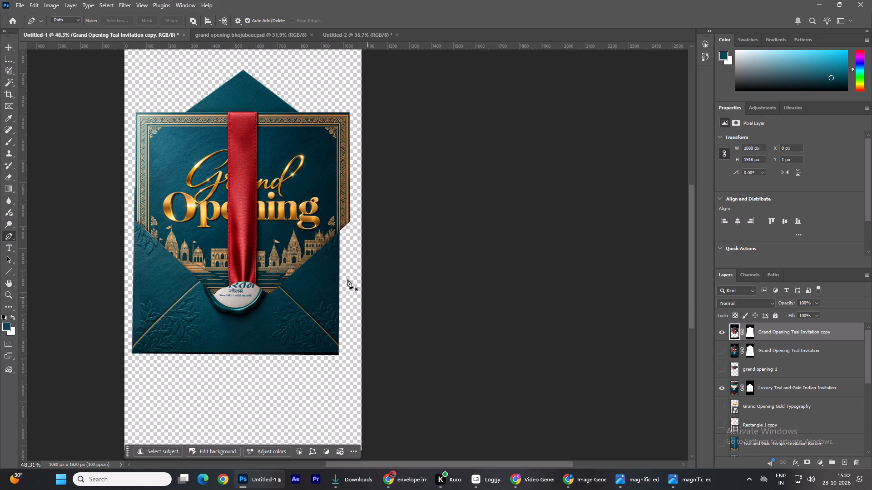
{"action": "scroll", "coordinate": [147, 272], "scroll_direction": "up", "scroll_amount": 1}
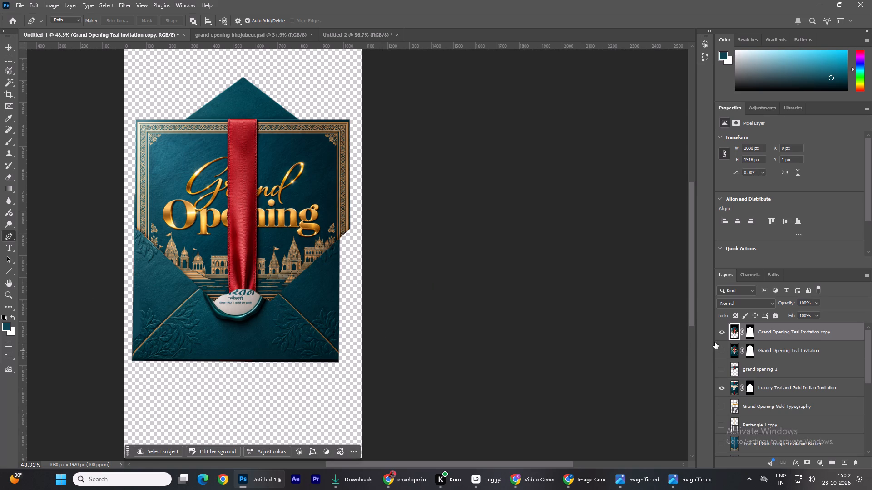
{"action": "left_click", "coordinate": [722, 348]}
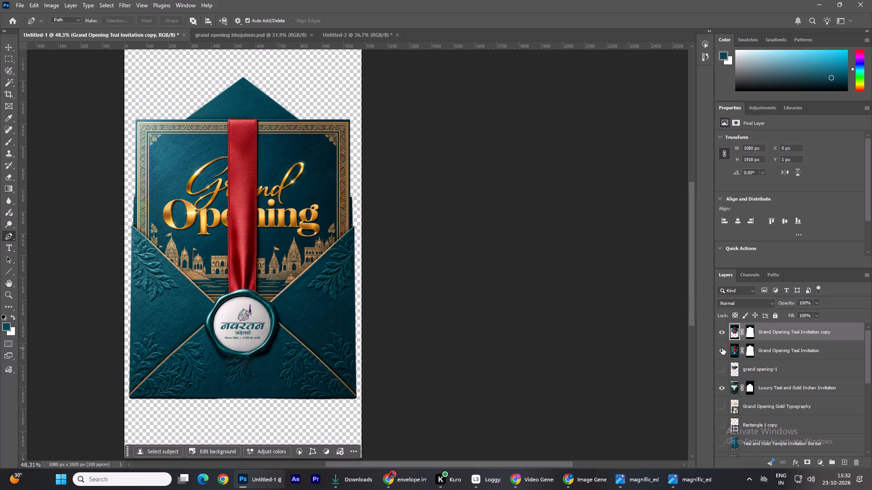
{"action": "left_click", "coordinate": [722, 348]}
{"action": "left_click", "coordinate": [722, 348]}
Hide the Grand Opening Teal Invitation and Luxury Teal and Gold Indian Invitation layers so only the cutout copy shows.
{"action": "left_click", "coordinate": [722, 350]}
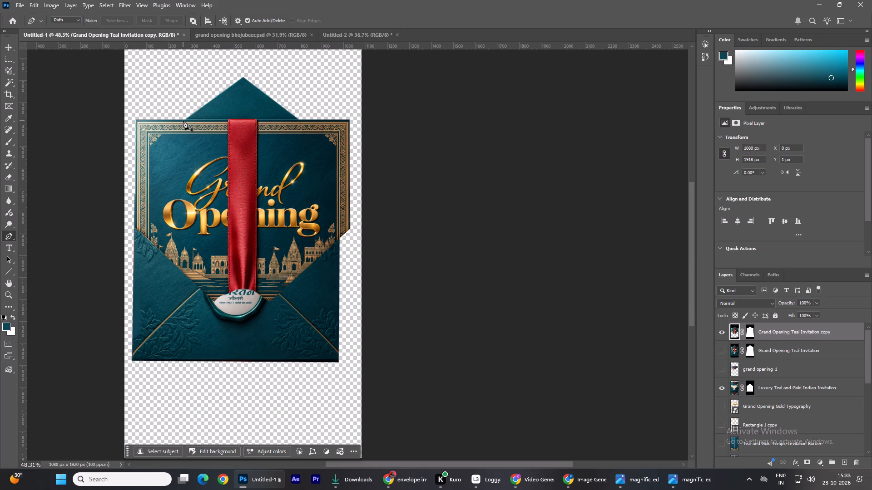
{"action": "left_click", "coordinate": [726, 389]}
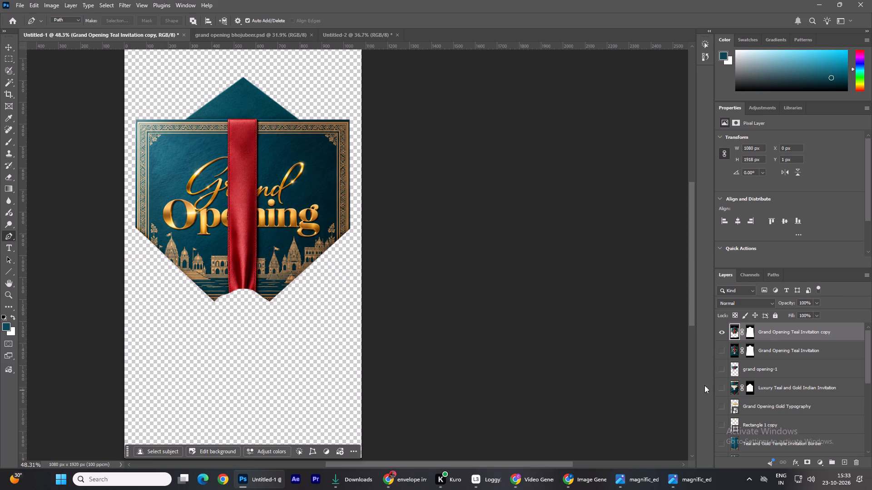
Draw a closed triangular Pen path around the envelope flap above the card, following the card's top edge.
{"action": "scroll", "coordinate": [178, 121], "scroll_direction": "up", "scroll_amount": 16, "text": "alt"}
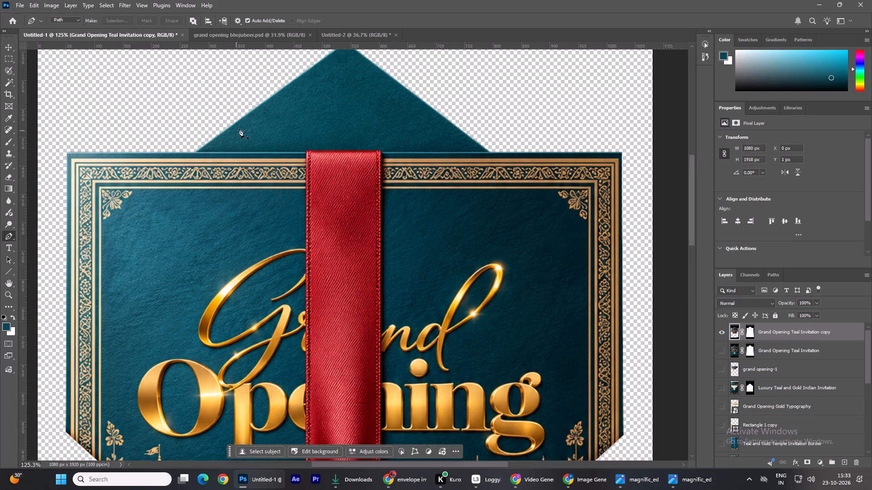
{"action": "scroll", "coordinate": [239, 128], "scroll_direction": "up", "scroll_amount": 6, "text": "alt"}
{"action": "left_click", "coordinate": [187, 203]}
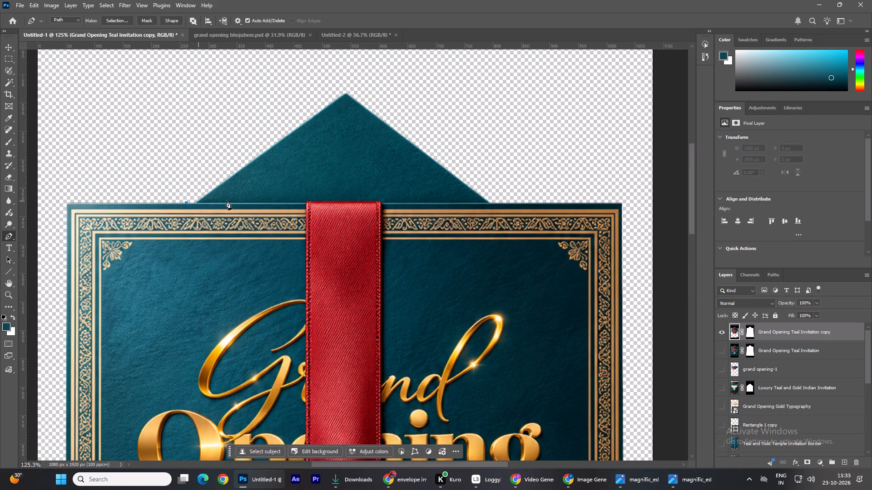
{"action": "left_click", "coordinate": [526, 204]}
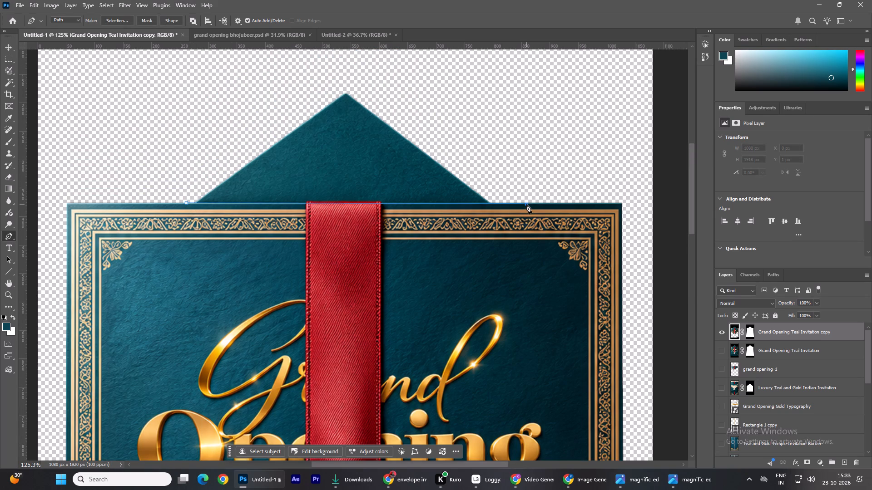
{"action": "key", "text": "ctrl+z"}
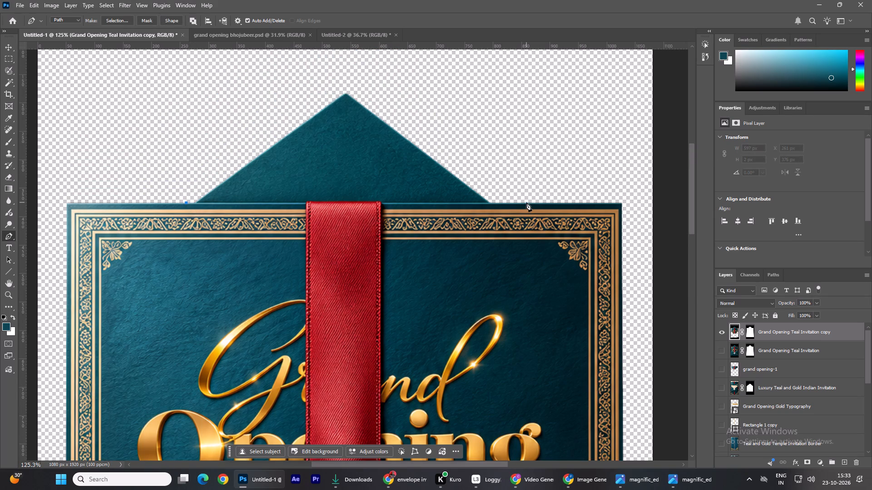
{"action": "left_click", "coordinate": [525, 202]}
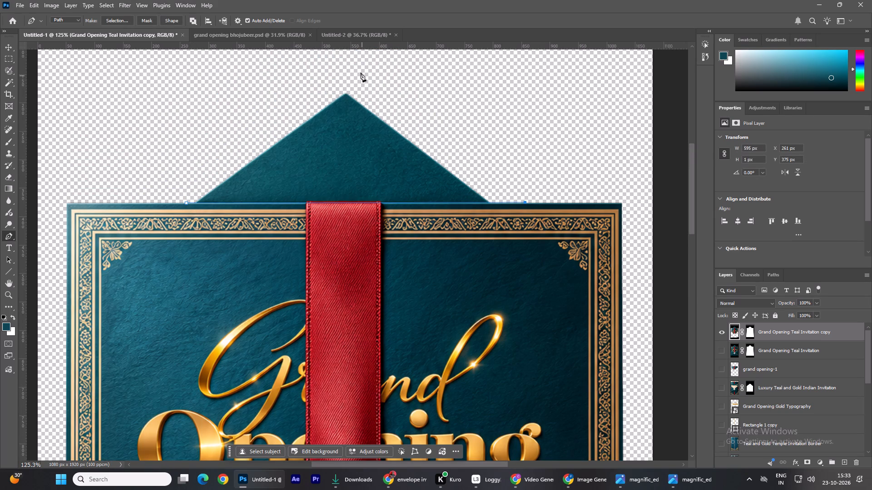
{"action": "left_click", "coordinate": [356, 71]}
{"action": "left_click", "coordinate": [186, 201]}
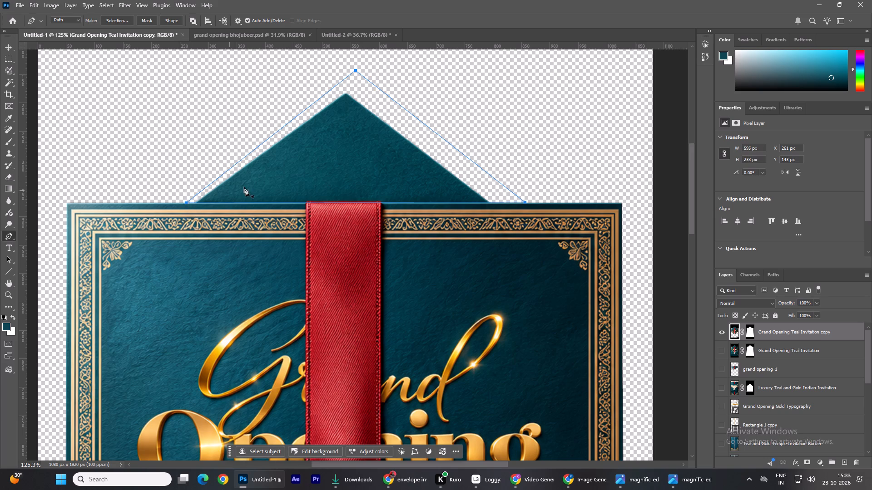
Convert the triangular path into a selection, delete the flap from the Grand Opening Teal Invitation copy layer, and deselect.
{"action": "right_click", "coordinate": [355, 156]}
{"action": "left_click", "coordinate": [397, 196]}
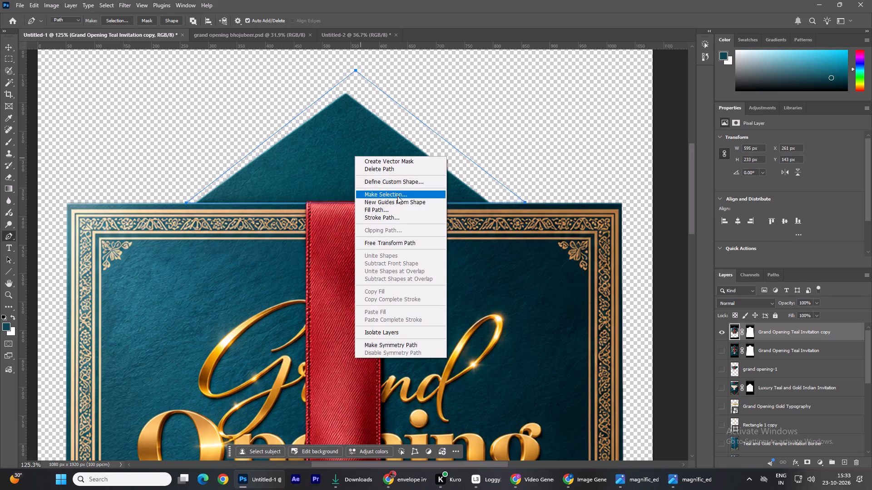
{"action": "left_click", "coordinate": [476, 129]}
{"action": "key", "text": "Delete"}
{"action": "left_click", "coordinate": [460, 140]}
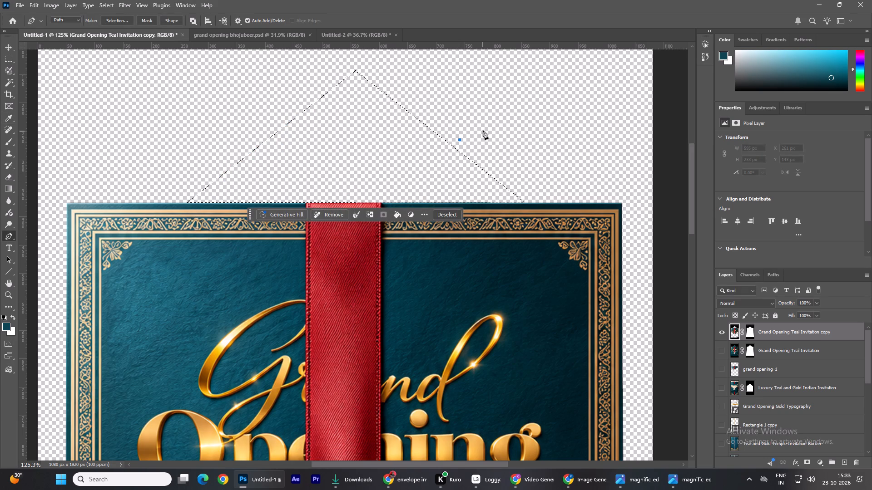
{"action": "key", "text": "ctrl+d"}
{"action": "scroll", "coordinate": [396, 150], "scroll_direction": "down", "scroll_amount": 9, "text": "alt"}
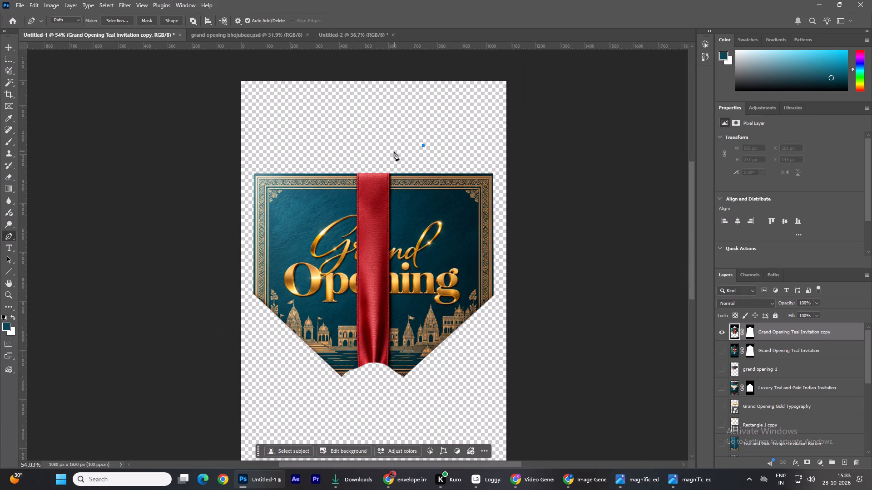
Show the Grand Opening Teal Invitation layer again beneath the isolated card.
{"action": "left_click", "coordinate": [724, 353]}
{"action": "scroll", "coordinate": [577, 277], "scroll_direction": "down", "scroll_amount": 5}
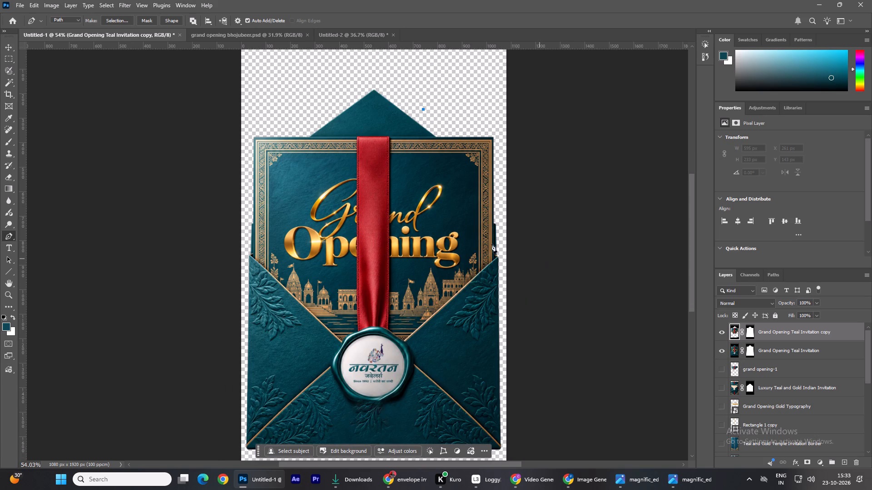
{"action": "left_click", "coordinate": [8, 44]}
{"action": "left_click", "coordinate": [75, 136]}
{"action": "scroll", "coordinate": [136, 203], "scroll_direction": "down", "scroll_amount": 4}
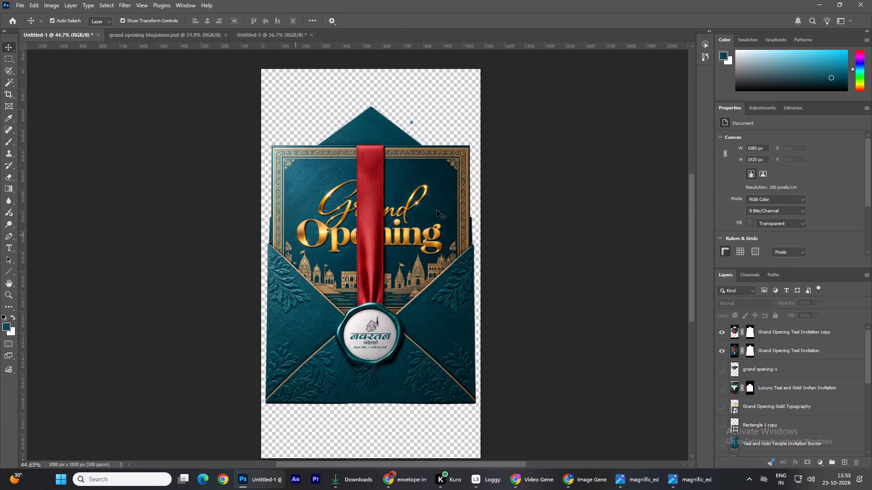
Place grand opening-1.jpg from Downloads as an embedded image above the Grand Opening Teal Invitation copy layer.
{"action": "left_click", "coordinate": [788, 342]}
{"action": "left_click", "coordinate": [799, 332]}
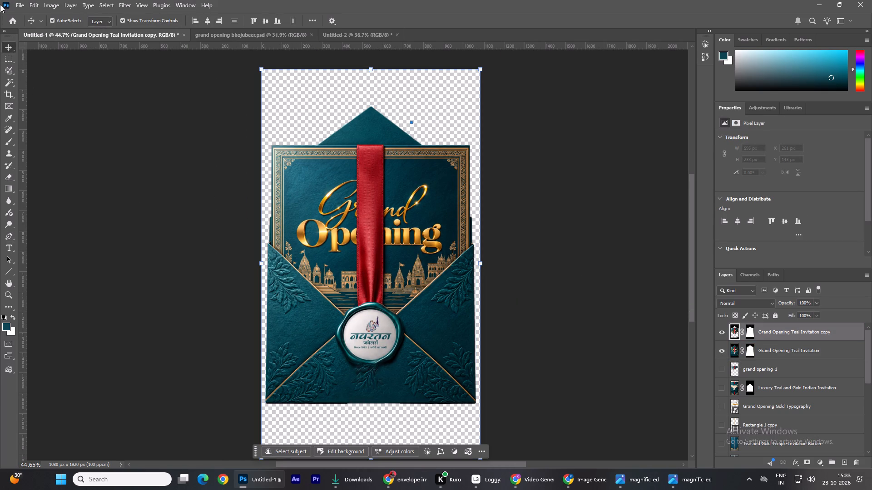
{"action": "left_click", "coordinate": [19, 1]}
{"action": "left_click", "coordinate": [58, 179]}
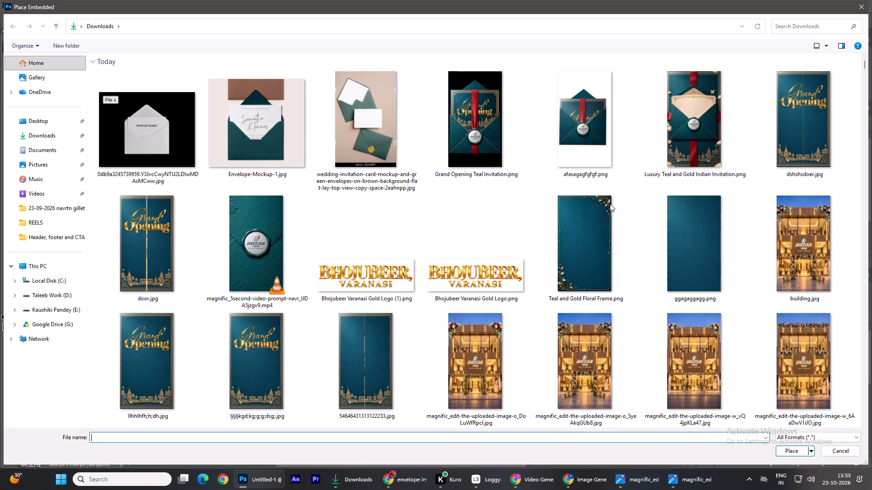
{"action": "scroll", "coordinate": [595, 220], "scroll_direction": "down", "scroll_amount": 1}
{"action": "left_click", "coordinate": [579, 251]}
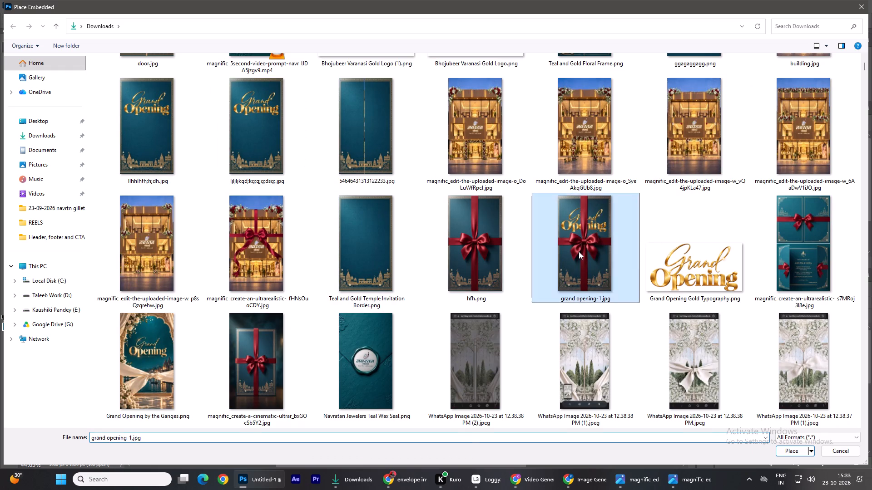
{"action": "left_click", "coordinate": [579, 251]}
Scale the placed grand opening-1 artwork to about 78% and position it over the card and envelope.
{"action": "left_click_drag", "start_coordinate": [479, 458], "coordinate": [433, 387]}
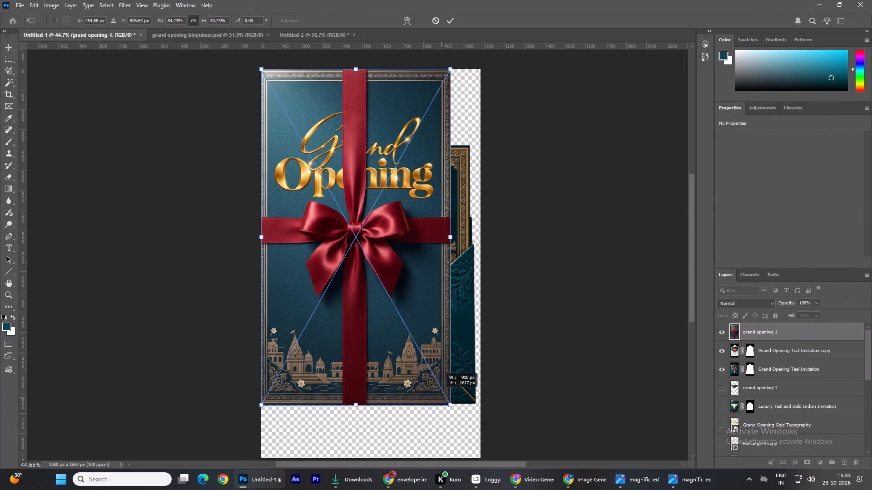
{"action": "left_click_drag", "start_coordinate": [433, 387], "coordinate": [431, 372]}
{"action": "left_click_drag", "start_coordinate": [372, 294], "coordinate": [397, 324]}
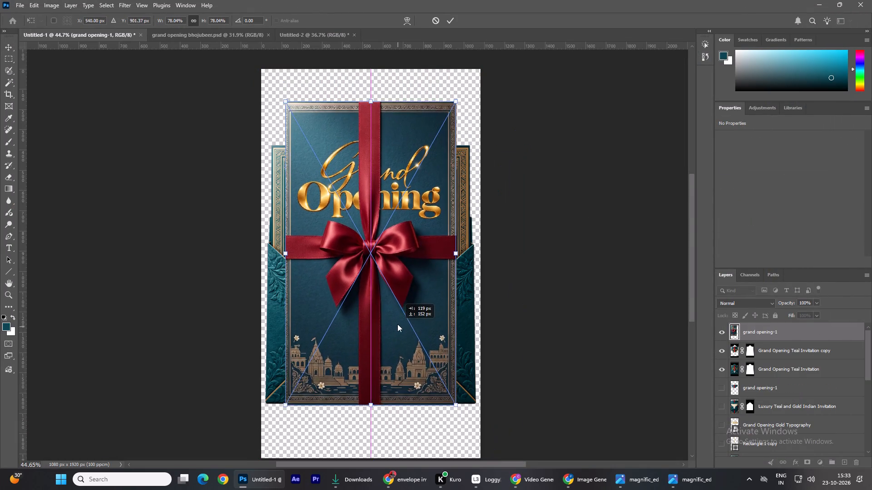
{"action": "left_click_drag", "start_coordinate": [397, 324], "coordinate": [385, 349]}
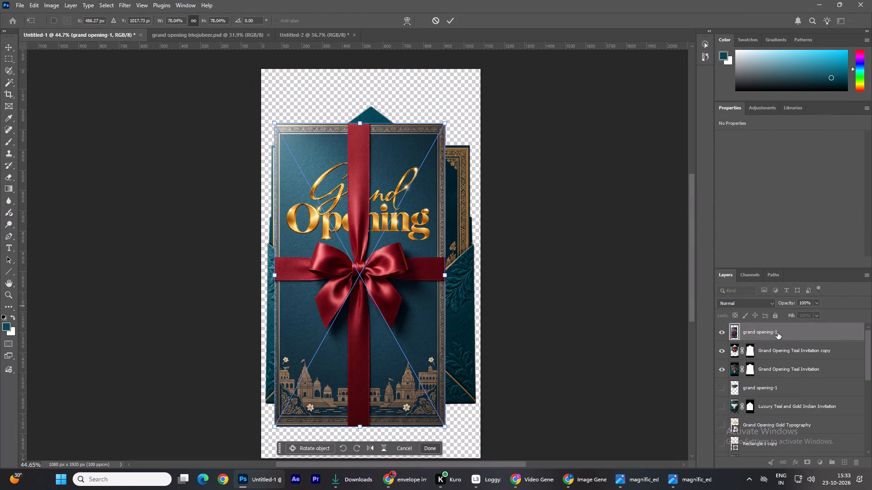
Clip the grand opening-1 layer to the Grand Opening Teal Invitation copy layer with a clipping mask.
{"action": "right_click", "coordinate": [778, 333]}
{"action": "right_click", "coordinate": [784, 333]}
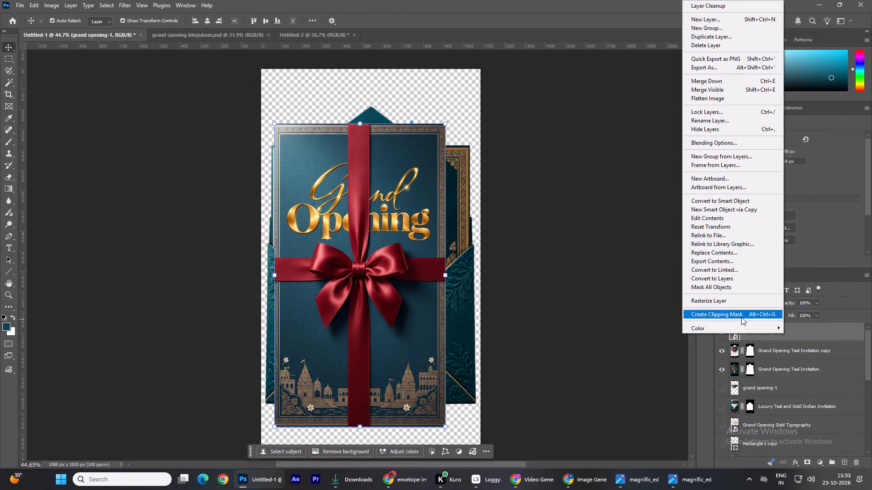
{"action": "left_click", "coordinate": [741, 317]}
Enlarge the clipped artwork to about 984 x 1748 px, centre it horizontally, and align its top border with the card's top edge.
{"action": "left_click_drag", "start_coordinate": [410, 284], "coordinate": [411, 312]}
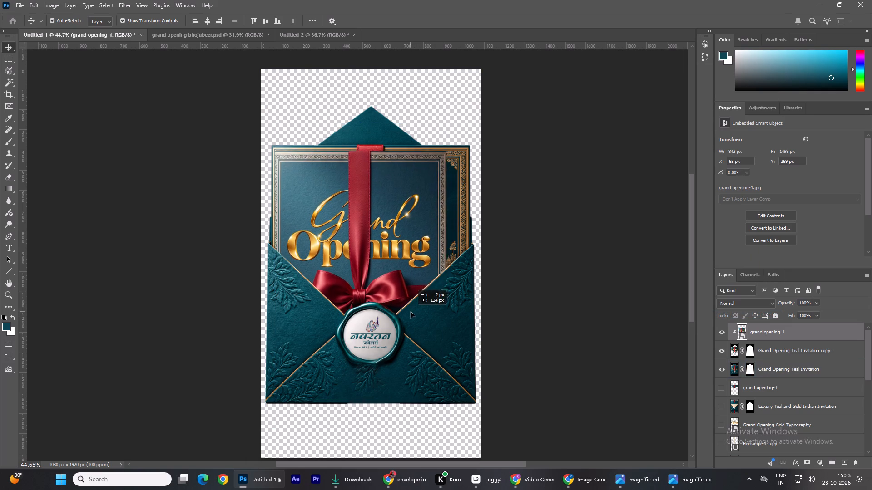
{"action": "left_click_drag", "start_coordinate": [411, 312], "coordinate": [406, 305]}
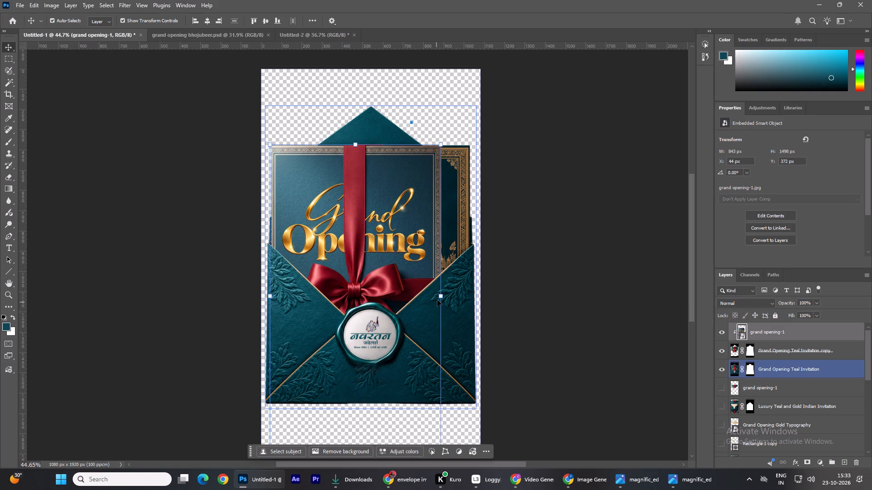
{"action": "left_click_drag", "start_coordinate": [441, 294], "coordinate": [470, 297]}
{"action": "left_click_drag", "start_coordinate": [397, 268], "coordinate": [399, 277]}
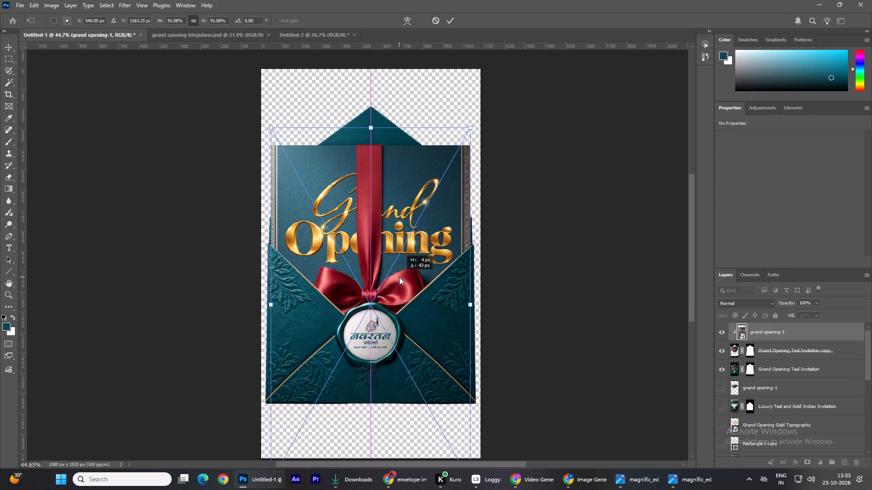
{"action": "left_click_drag", "start_coordinate": [399, 277], "coordinate": [398, 290]}
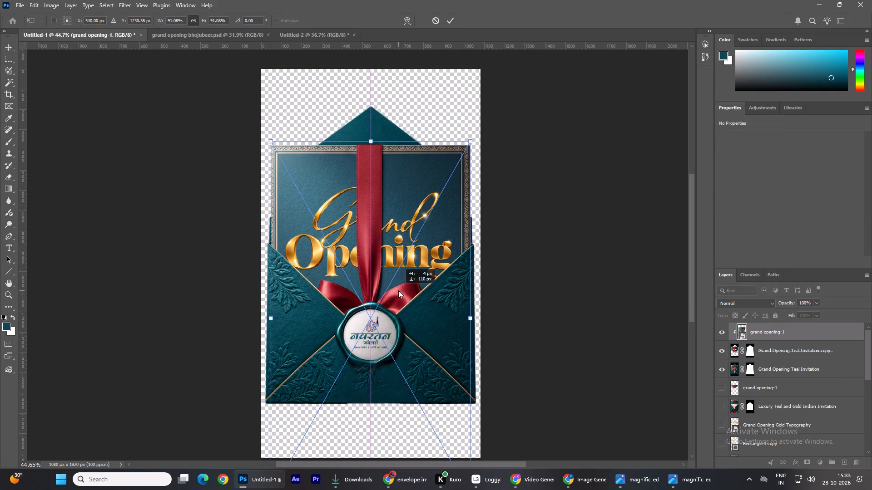
{"action": "left_click_drag", "start_coordinate": [398, 290], "coordinate": [399, 294]}
{"action": "left_click", "coordinate": [450, 24]}
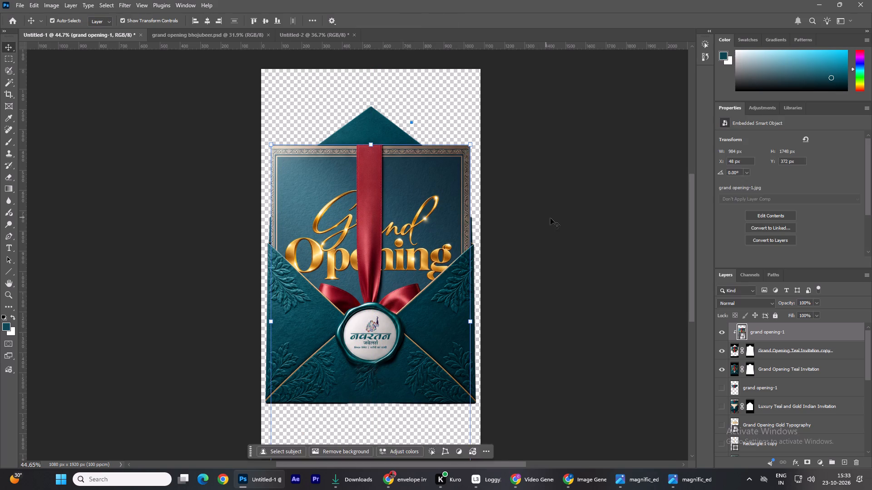
{"action": "left_click", "coordinate": [561, 219]}
{"action": "scroll", "coordinate": [682, 216], "scroll_direction": "up", "scroll_amount": 1}
{"action": "scroll", "coordinate": [682, 216], "scroll_direction": "down", "scroll_amount": 2}
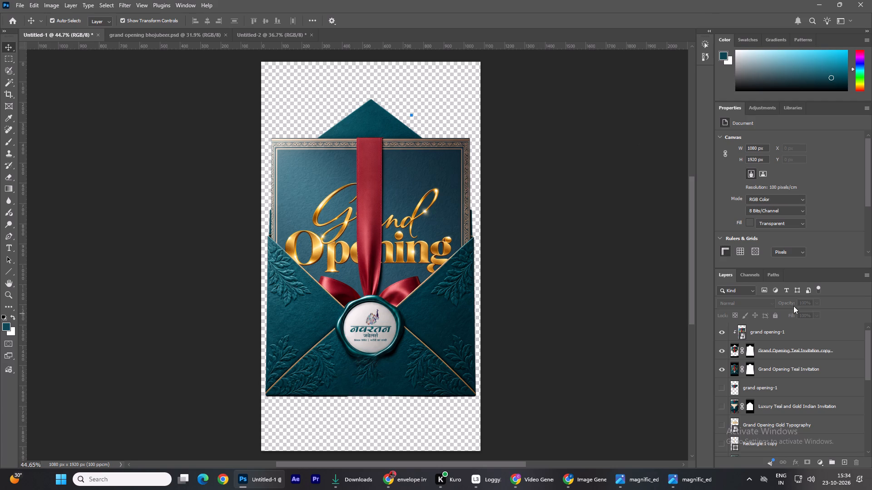
On the Grand Opening Teal Invitation layer, clone the lower right embossed leaves into the area below the seal with a 70 px Clone Stamp.
{"action": "left_click", "coordinate": [777, 365]}
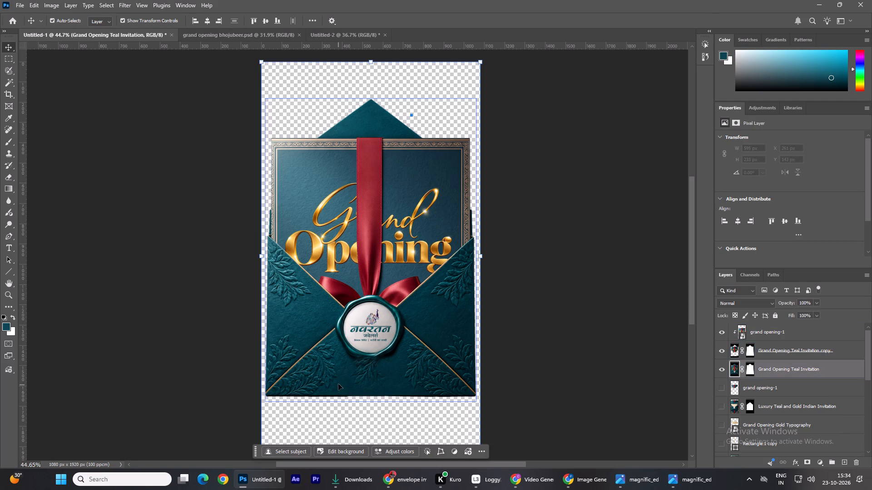
{"action": "scroll", "coordinate": [340, 381], "scroll_direction": "up", "scroll_amount": 6}
{"action": "scroll", "coordinate": [345, 378], "scroll_direction": "up", "scroll_amount": 5, "text": "alt"}
{"action": "scroll", "coordinate": [426, 370], "scroll_direction": "down", "scroll_amount": 6}
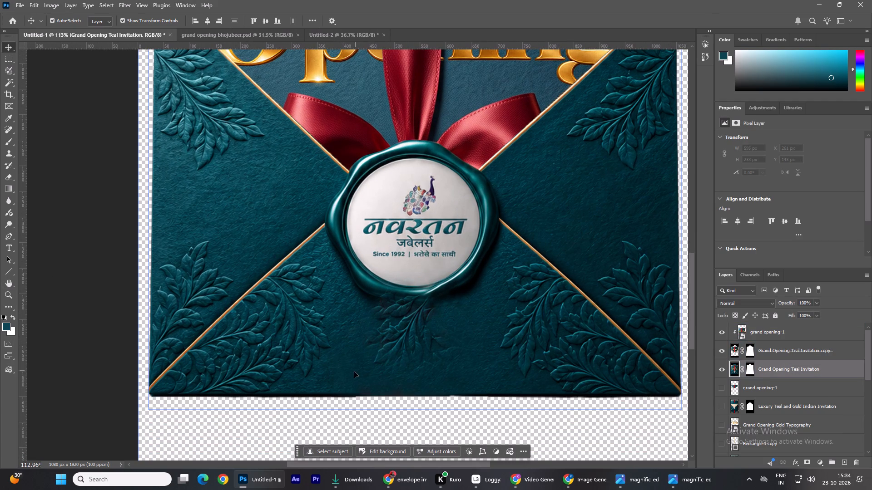
{"action": "left_click", "coordinate": [7, 149]}
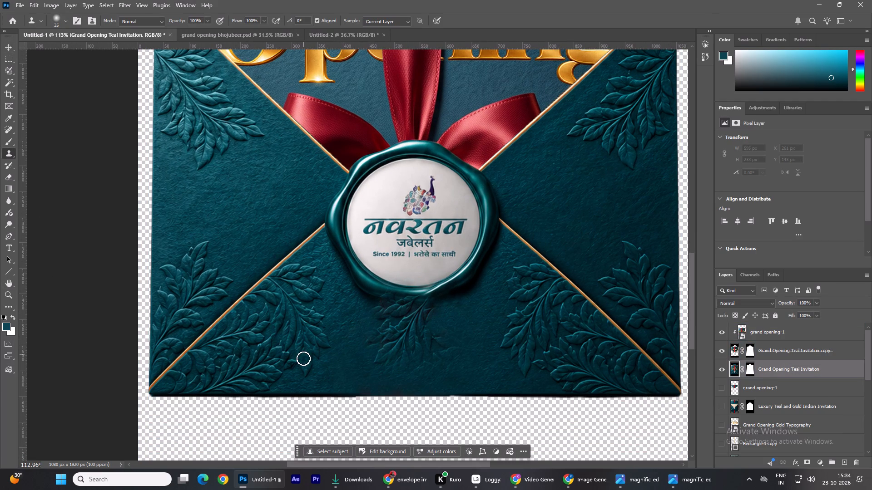
{"action": "key", "text": "bracketright"}
{"action": "key", "text": "bracketright"}
{"action": "type", "text": "]]"}
{"action": "key", "text": "bracketright"}
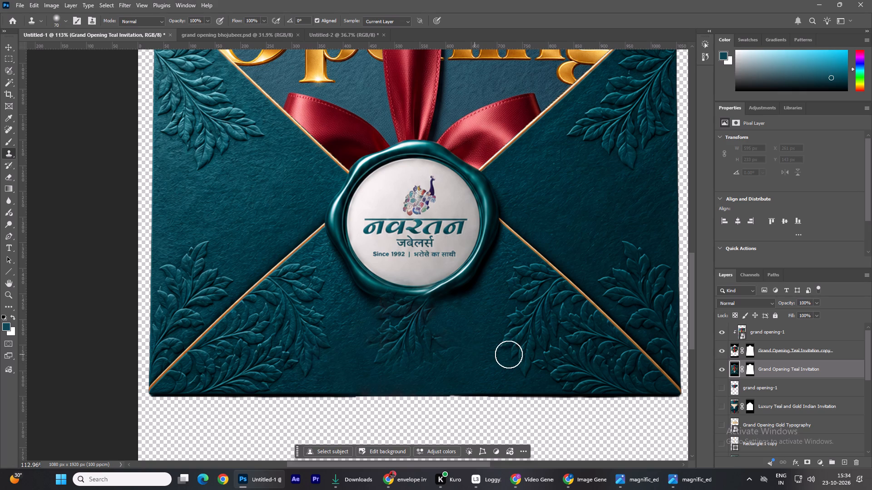
{"action": "left_click", "coordinate": [550, 362], "text": "alt"}
{"action": "left_click", "coordinate": [414, 366]}
{"action": "left_click", "coordinate": [401, 375]}
{"action": "left_click", "coordinate": [392, 379]}
{"action": "left_click_drag", "start_coordinate": [391, 381], "coordinate": [396, 383]}
{"action": "left_click", "coordinate": [443, 376]}
{"action": "left_click", "coordinate": [441, 367]}
{"action": "left_click", "coordinate": [454, 355]}
{"action": "left_click", "coordinate": [471, 376]}
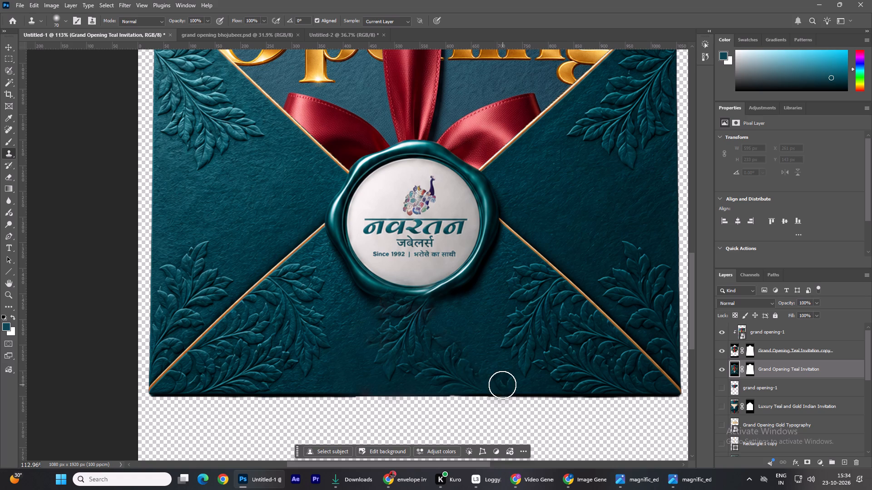
Extend the cloned leaf embossing leftward along the envelope's bottom edge to meet the lower left leaf cluster.
{"action": "left_click", "coordinate": [391, 378]}
{"action": "left_click", "coordinate": [369, 378]}
{"action": "left_click", "coordinate": [358, 378]}
{"action": "left_click", "coordinate": [331, 375]}
{"action": "left_click", "coordinate": [315, 375]}
{"action": "left_click_drag", "start_coordinate": [305, 365], "coordinate": [333, 381]}
{"action": "left_click_drag", "start_coordinate": [313, 363], "coordinate": [333, 370]}
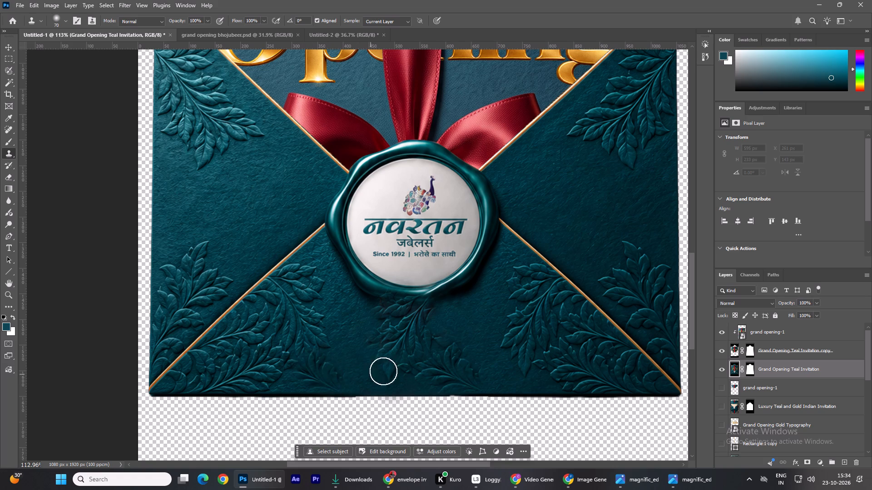
Review the retouched envelope on the full canvas and look through the hidden layers beneath it.
{"action": "scroll", "coordinate": [406, 370], "scroll_direction": "down", "scroll_amount": 8, "text": "alt"}
{"action": "scroll", "coordinate": [548, 363], "scroll_direction": "down", "scroll_amount": 5, "text": "alt"}
{"action": "scroll", "coordinate": [557, 360], "scroll_direction": "up", "scroll_amount": 4}
{"action": "scroll", "coordinate": [555, 360], "scroll_direction": "down", "scroll_amount": 3}
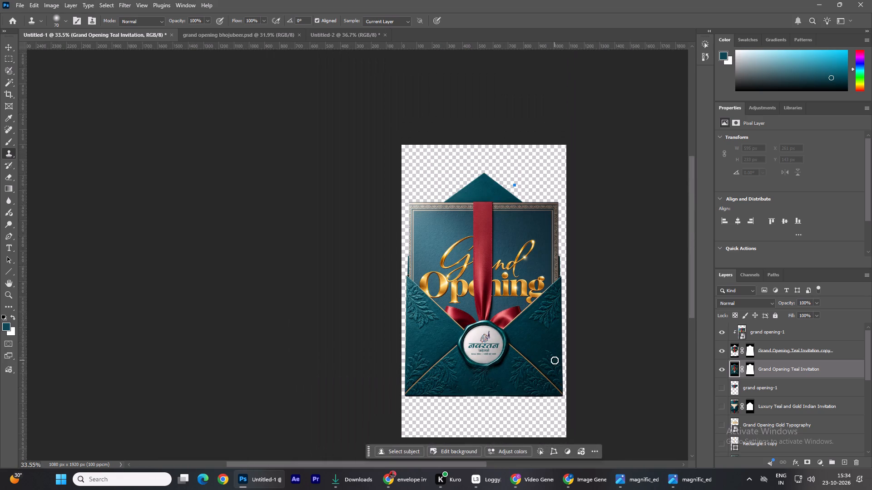
{"action": "scroll", "coordinate": [555, 360], "scroll_direction": "down", "scroll_amount": 1}
{"action": "scroll", "coordinate": [557, 352], "scroll_direction": "up", "scroll_amount": 3}
{"action": "scroll", "coordinate": [568, 347], "scroll_direction": "down", "scroll_amount": 3}
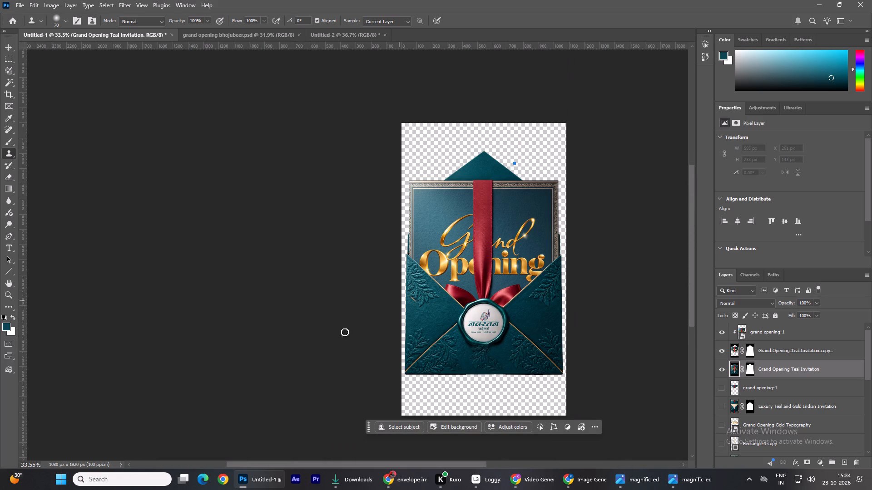
{"action": "scroll", "coordinate": [720, 408], "scroll_direction": "down", "scroll_amount": 5}
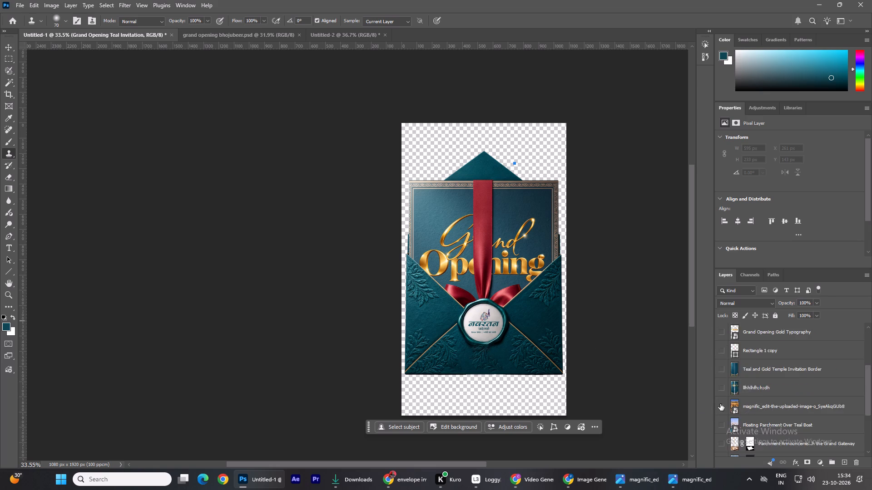
{"action": "scroll", "coordinate": [720, 404], "scroll_direction": "down", "scroll_amount": 8}
{"action": "scroll", "coordinate": [738, 397], "scroll_direction": "up", "scroll_amount": 11}
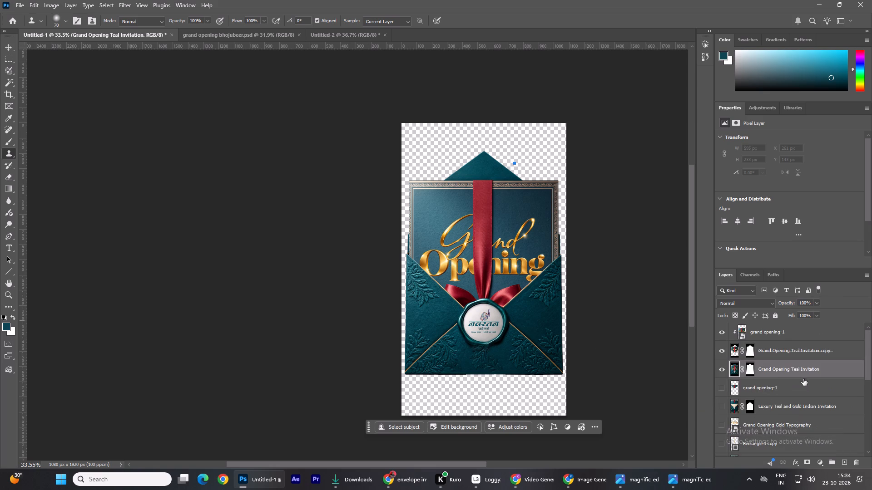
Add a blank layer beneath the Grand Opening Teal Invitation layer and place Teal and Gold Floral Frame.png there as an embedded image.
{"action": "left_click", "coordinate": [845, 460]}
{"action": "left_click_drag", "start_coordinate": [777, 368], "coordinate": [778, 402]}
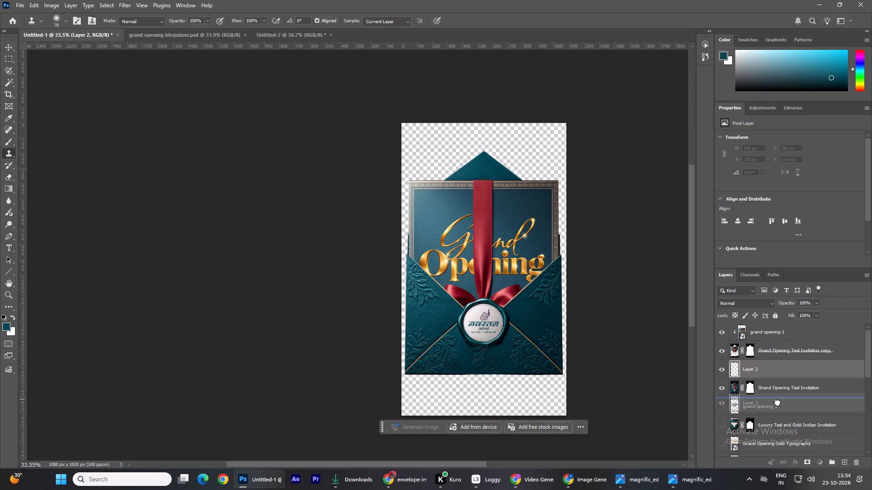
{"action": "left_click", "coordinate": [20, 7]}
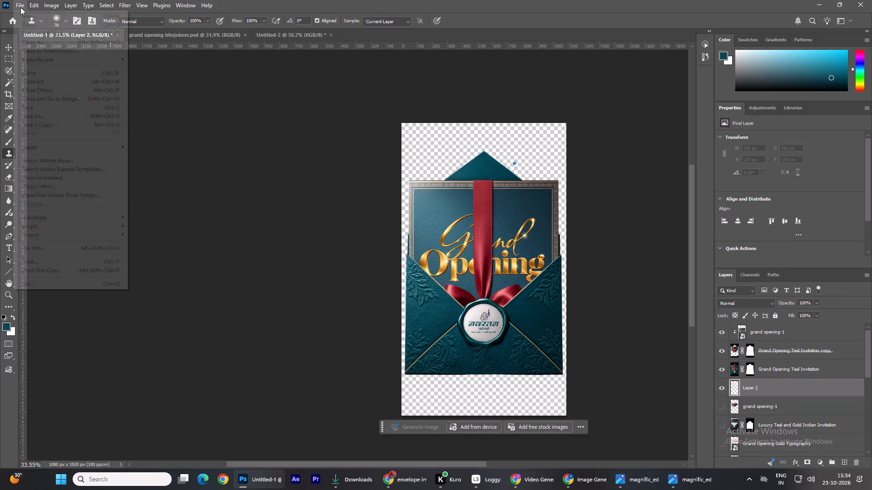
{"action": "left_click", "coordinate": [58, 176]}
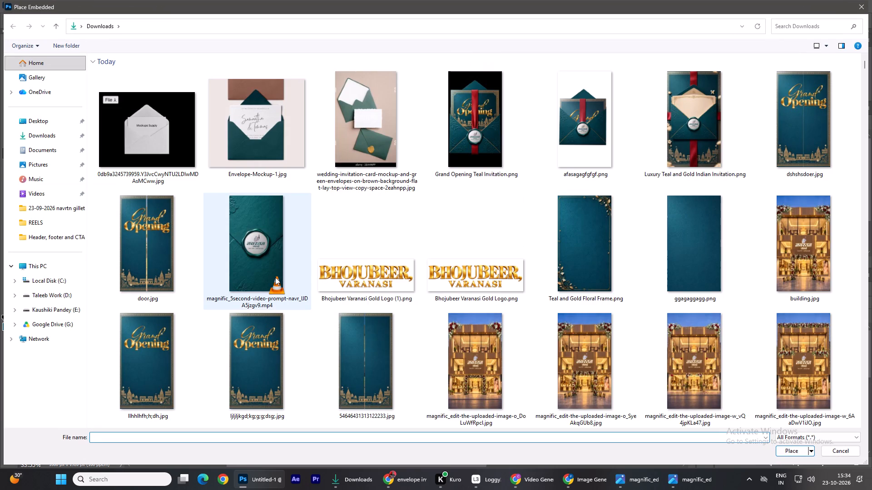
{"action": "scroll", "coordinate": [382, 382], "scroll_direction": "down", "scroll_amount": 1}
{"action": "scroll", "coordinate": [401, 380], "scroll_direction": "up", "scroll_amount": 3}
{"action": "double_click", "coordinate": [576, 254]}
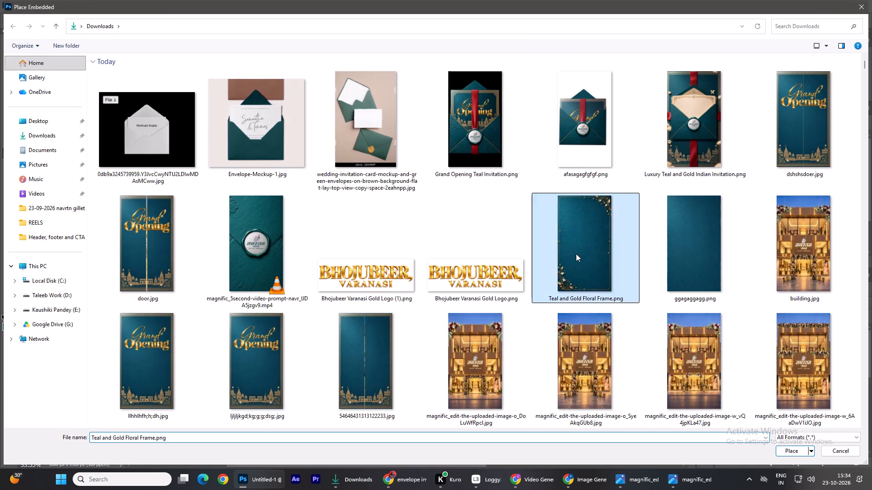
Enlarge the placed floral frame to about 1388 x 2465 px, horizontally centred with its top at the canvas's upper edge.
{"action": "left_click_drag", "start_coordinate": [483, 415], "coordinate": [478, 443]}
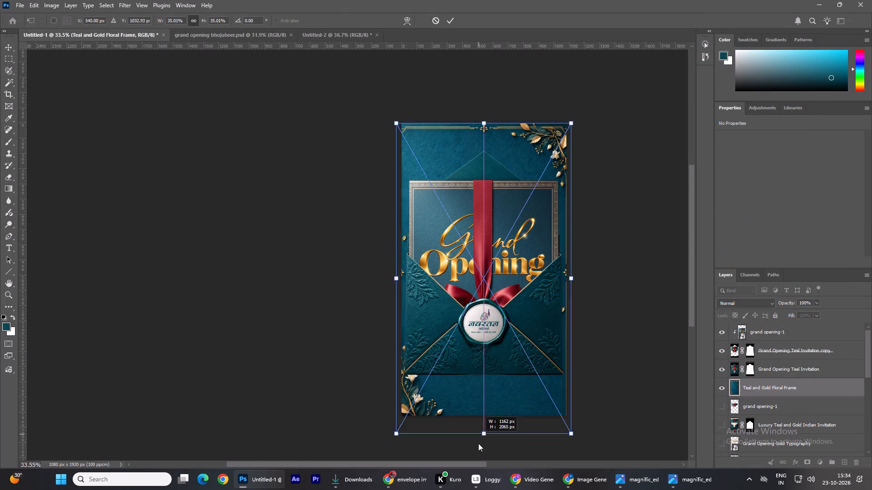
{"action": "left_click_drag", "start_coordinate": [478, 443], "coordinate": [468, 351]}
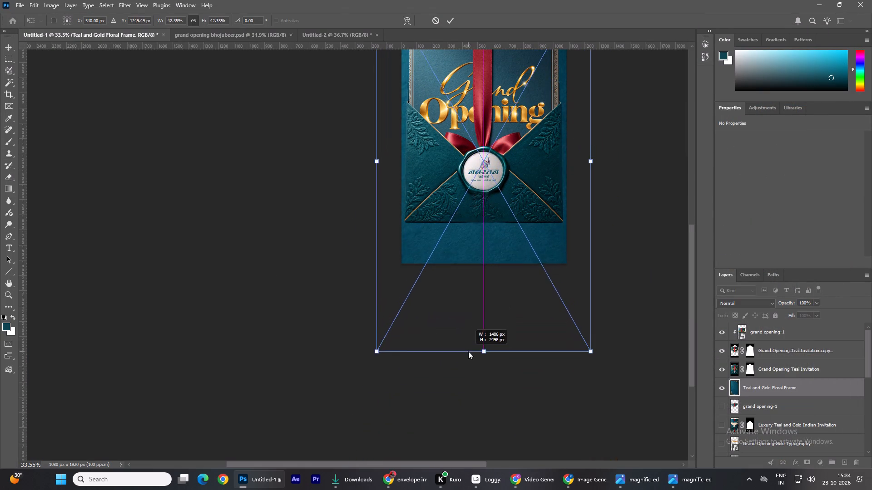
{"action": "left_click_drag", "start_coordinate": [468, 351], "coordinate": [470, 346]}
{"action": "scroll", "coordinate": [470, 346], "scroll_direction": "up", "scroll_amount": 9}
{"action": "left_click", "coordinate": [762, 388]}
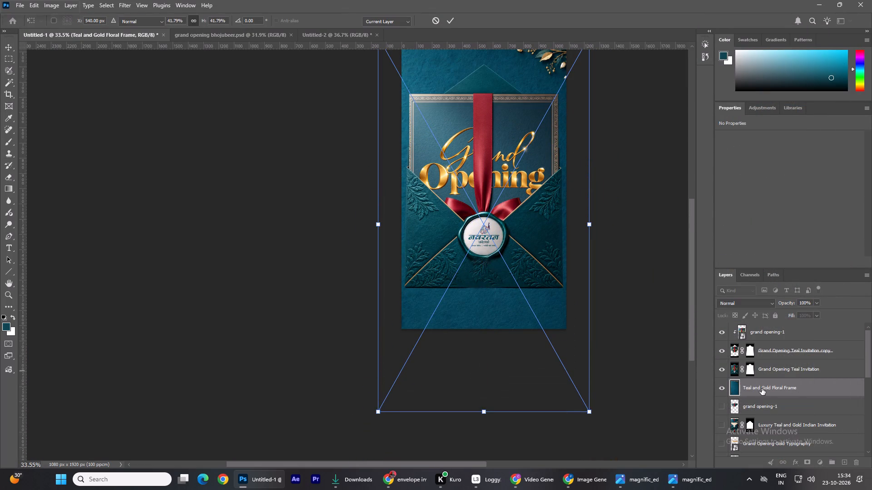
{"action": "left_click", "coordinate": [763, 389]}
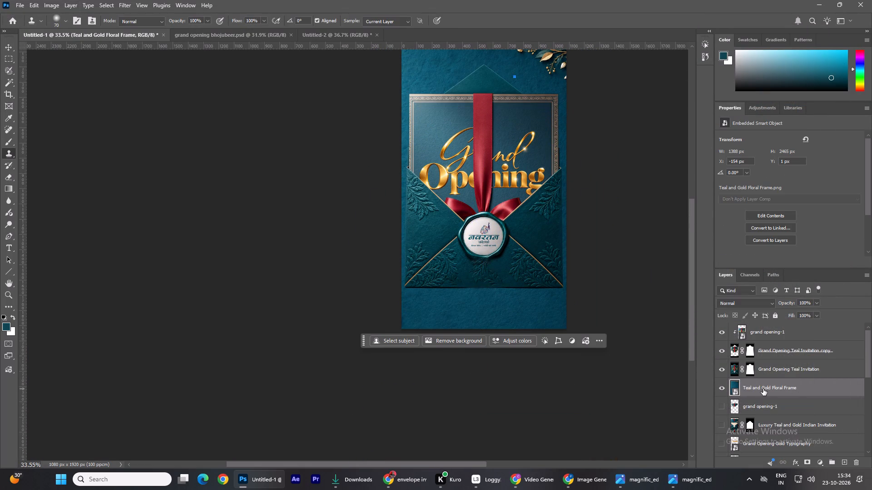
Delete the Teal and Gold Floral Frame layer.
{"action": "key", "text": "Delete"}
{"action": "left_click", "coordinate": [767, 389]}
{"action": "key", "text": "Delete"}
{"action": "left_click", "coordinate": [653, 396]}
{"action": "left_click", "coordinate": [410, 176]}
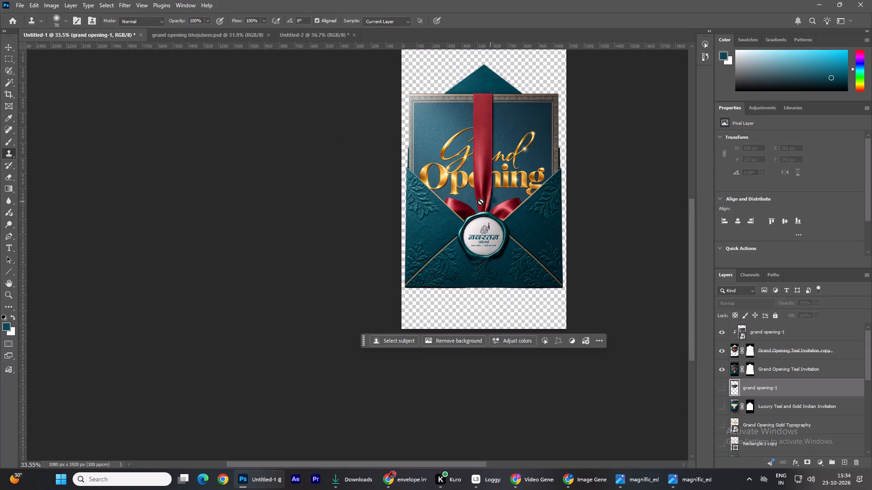
Scale the three visible invitation layers together to about 119%, filling the canvas width with the envelope's base at the canvas bottom.
{"action": "scroll", "coordinate": [613, 250], "scroll_direction": "up", "scroll_amount": 8}
{"action": "scroll", "coordinate": [613, 251], "scroll_direction": "up", "scroll_amount": 4, "text": "alt"}
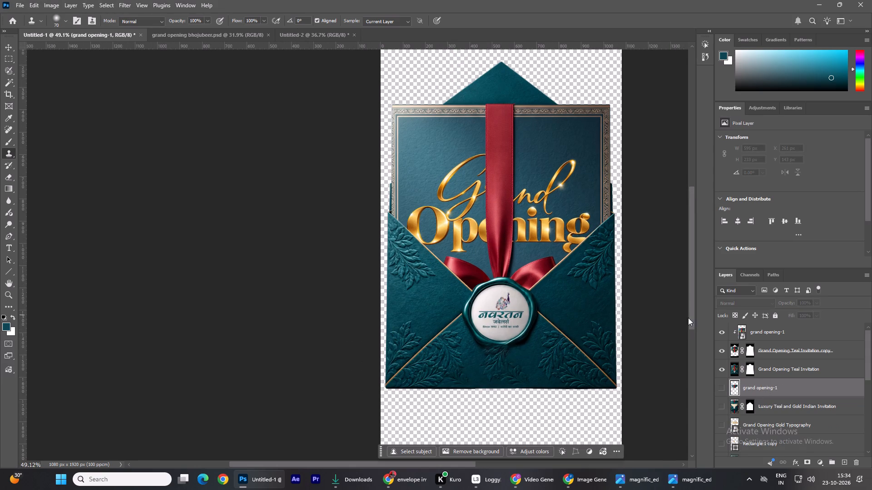
{"action": "left_click", "coordinate": [777, 376]}
{"action": "scroll", "coordinate": [783, 367], "scroll_direction": "up", "scroll_amount": 3}
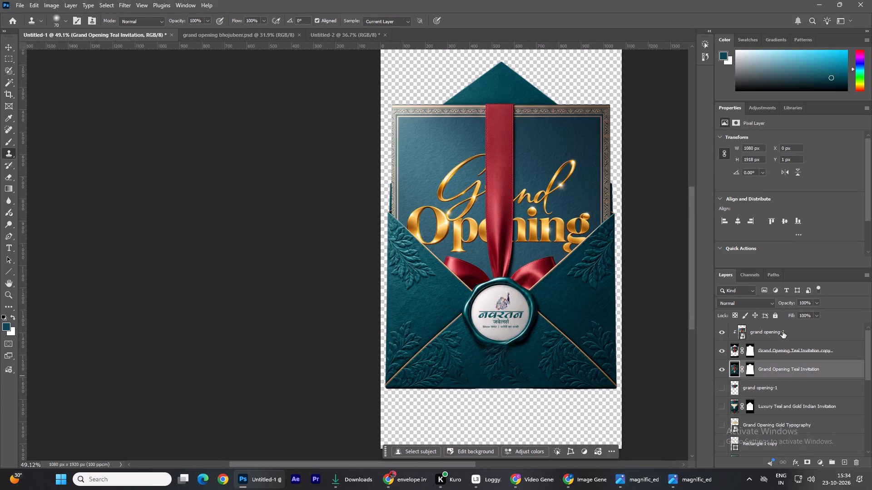
{"action": "left_click", "coordinate": [783, 332], "text": "shift"}
{"action": "scroll", "coordinate": [583, 361], "scroll_direction": "down", "scroll_amount": 4, "text": "alt"}
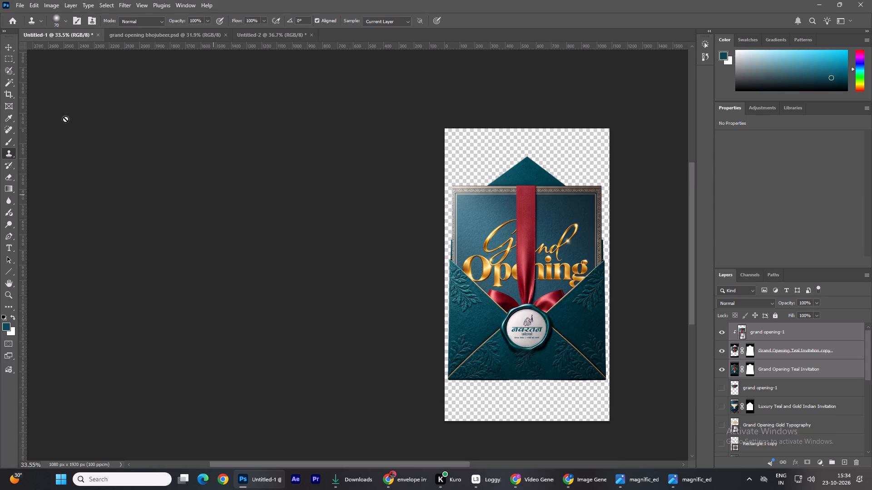
{"action": "left_click", "coordinate": [5, 44]}
{"action": "scroll", "coordinate": [525, 413], "scroll_direction": "down", "scroll_amount": 6}
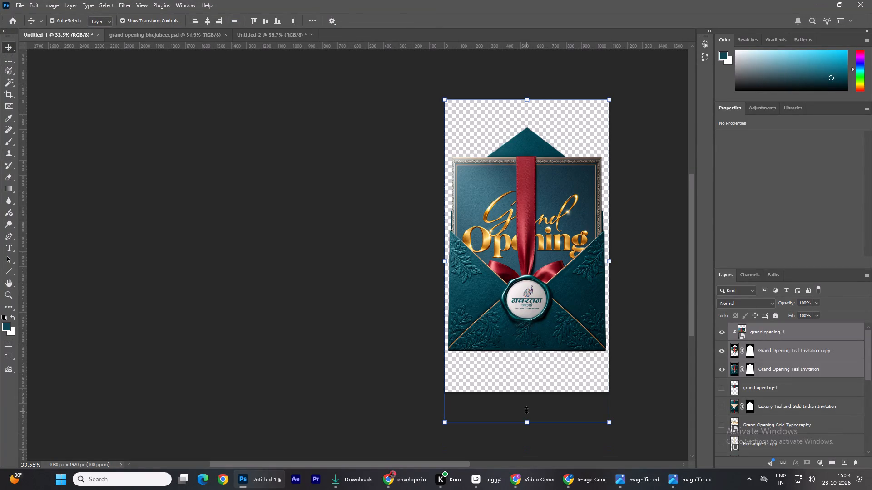
{"action": "left_click_drag", "start_coordinate": [530, 410], "coordinate": [528, 420]}
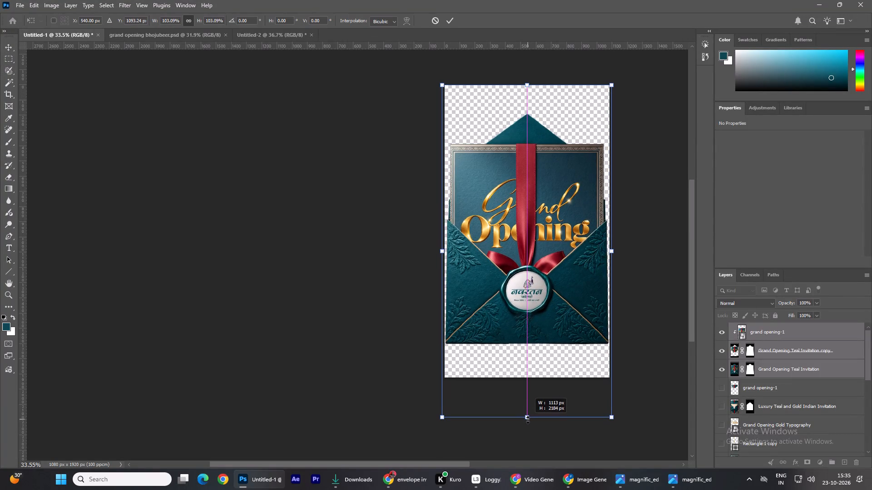
{"action": "left_click_drag", "start_coordinate": [528, 420], "coordinate": [526, 434]}
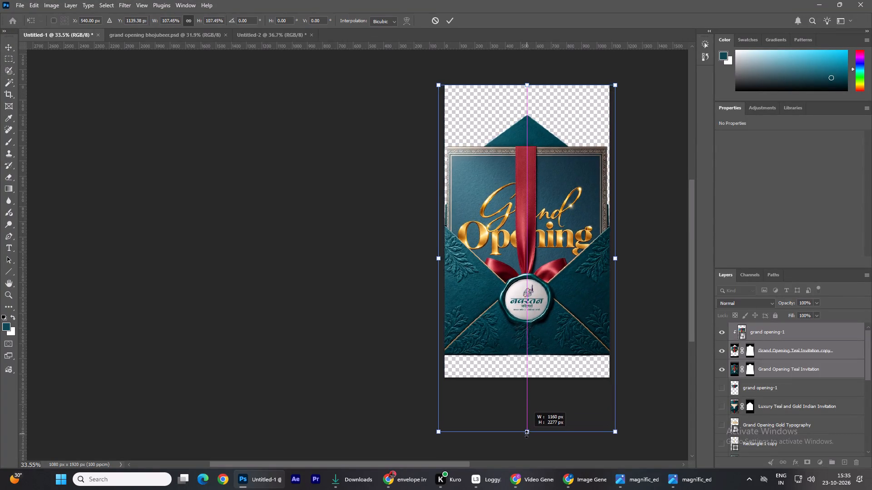
{"action": "left_click_drag", "start_coordinate": [526, 434], "coordinate": [524, 461]}
{"action": "scroll", "coordinate": [536, 350], "scroll_direction": "up", "scroll_amount": 5}
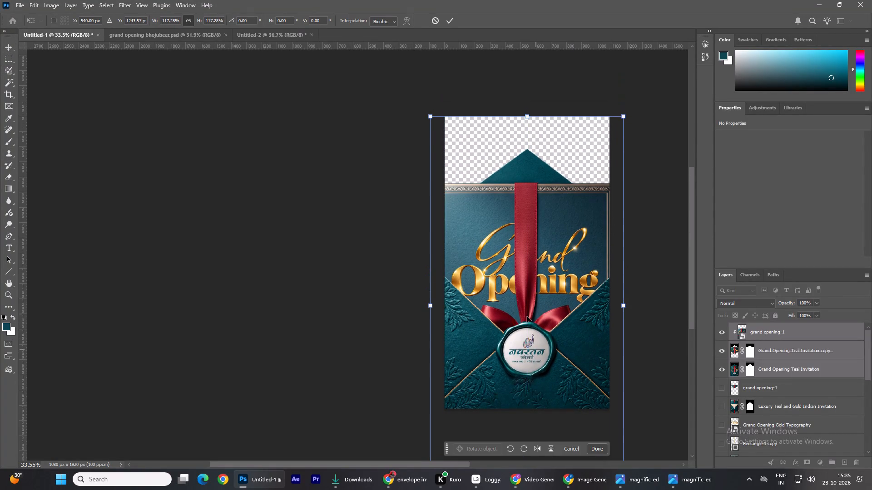
{"action": "left_click_drag", "start_coordinate": [526, 118], "coordinate": [526, 85]}
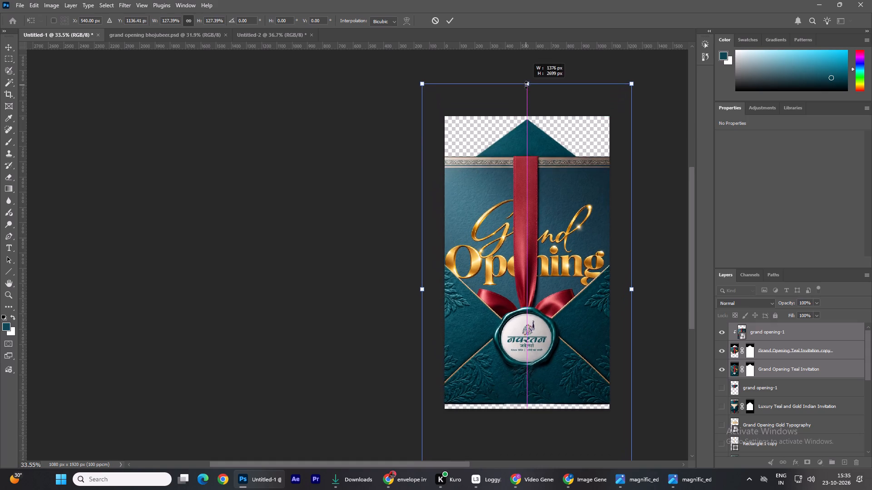
{"action": "left_click_drag", "start_coordinate": [526, 85], "coordinate": [531, 105]}
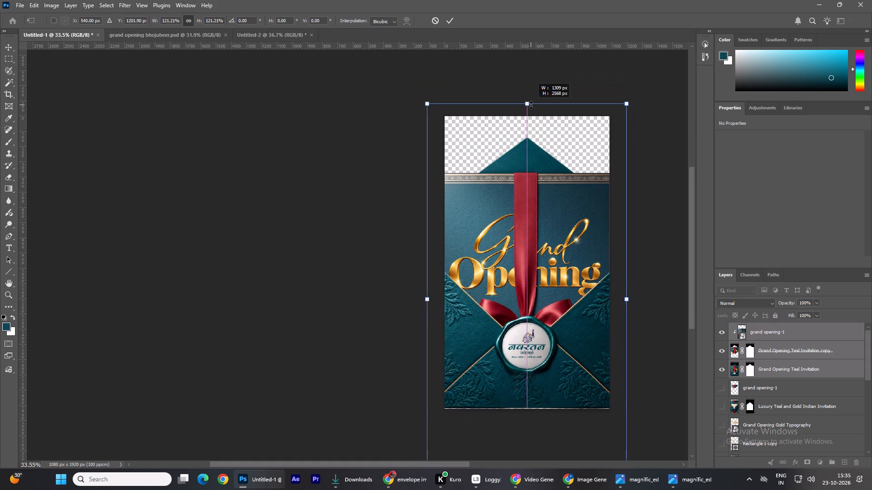
{"action": "left_click_drag", "start_coordinate": [531, 105], "coordinate": [531, 111]}
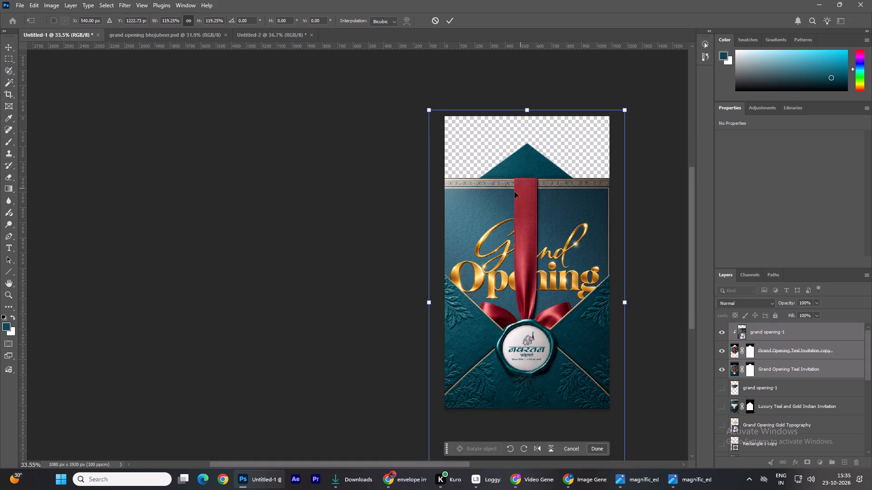
{"action": "key", "text": "Down"}
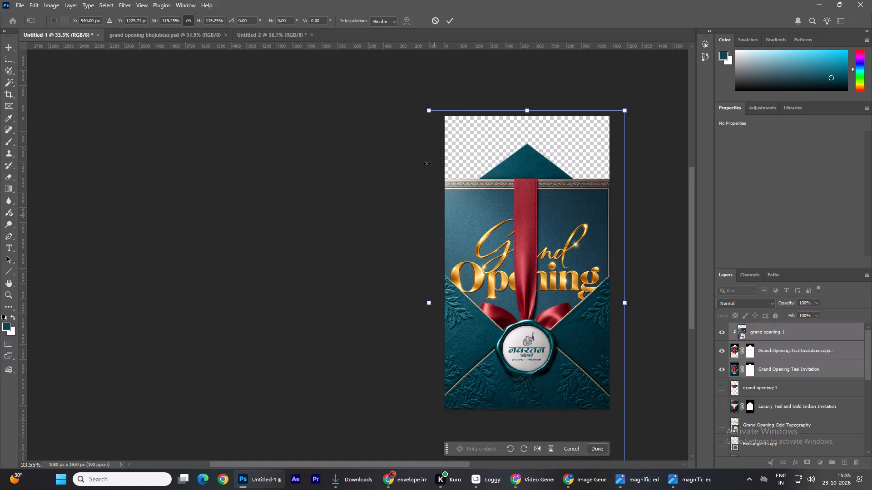
Shrink the three layers slightly from their upper corners so the card's inner border fits the canvas width, then apply and deselect.
{"action": "left_click_drag", "start_coordinate": [426, 111], "coordinate": [433, 121]}
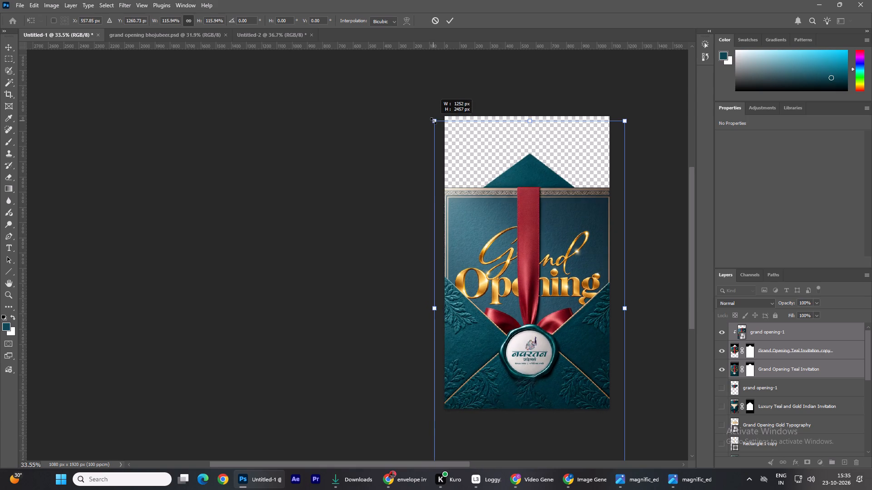
{"action": "left_click_drag", "start_coordinate": [433, 121], "coordinate": [433, 120]}
{"action": "left_click_drag", "start_coordinate": [626, 121], "coordinate": [617, 130]}
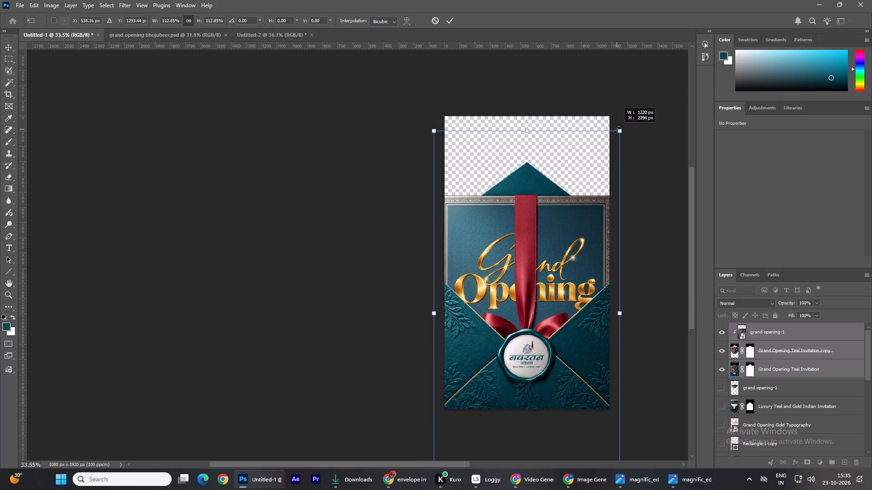
{"action": "left_click_drag", "start_coordinate": [617, 130], "coordinate": [619, 128]}
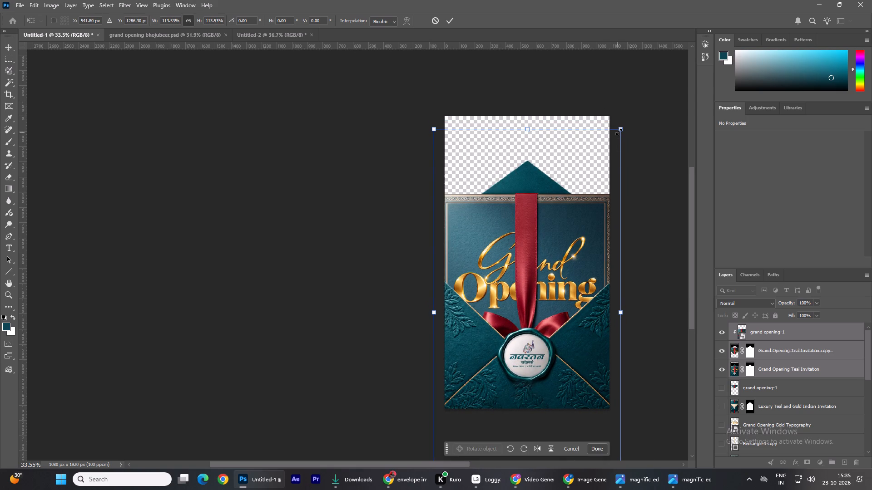
{"action": "left_click_drag", "start_coordinate": [621, 129], "coordinate": [624, 125]}
{"action": "left_click", "coordinate": [446, 17]}
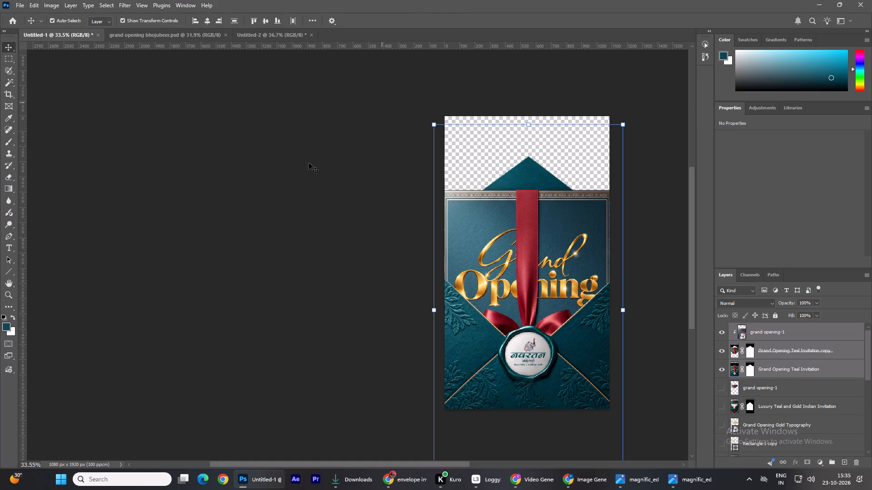
{"action": "left_click", "coordinate": [283, 186]}
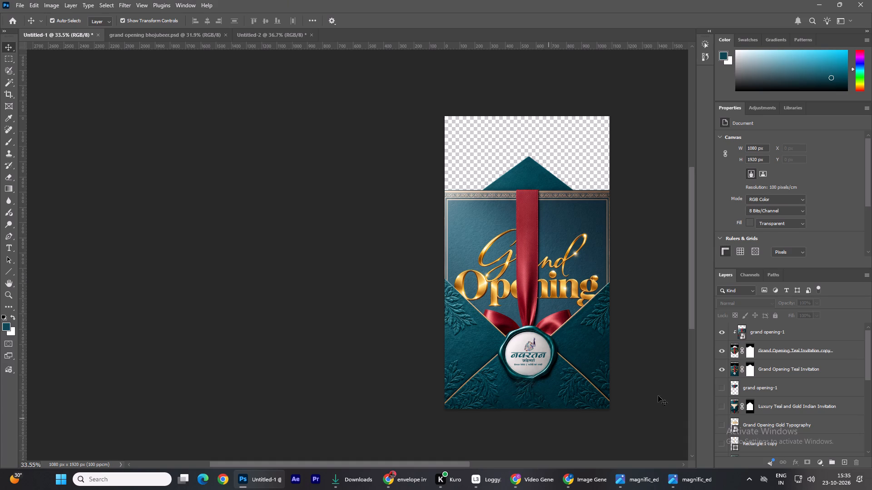
Review the layer stack and the enlarged envelope composition on the canvas.
{"action": "scroll", "coordinate": [767, 393], "scroll_direction": "down", "scroll_amount": 6}
{"action": "scroll", "coordinate": [761, 400], "scroll_direction": "up", "scroll_amount": 2}
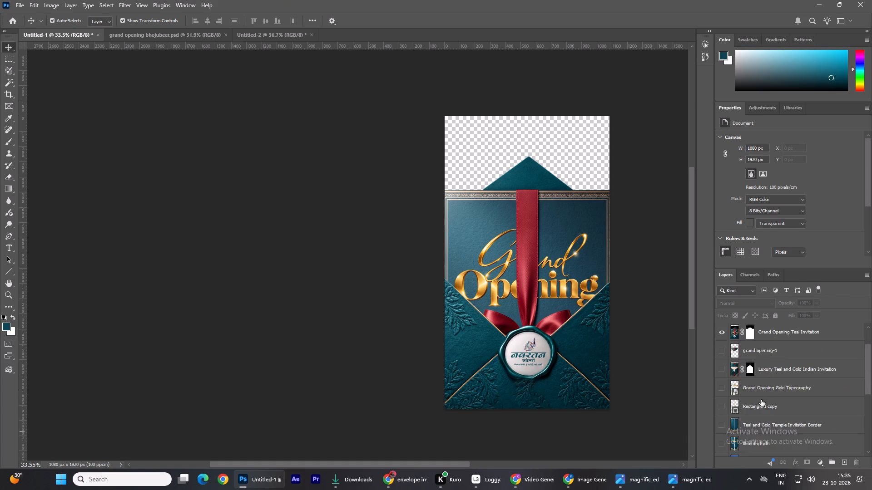
{"action": "scroll", "coordinate": [761, 400], "scroll_direction": "up", "scroll_amount": 5}
{"action": "scroll", "coordinate": [660, 321], "scroll_direction": "up", "scroll_amount": 1}
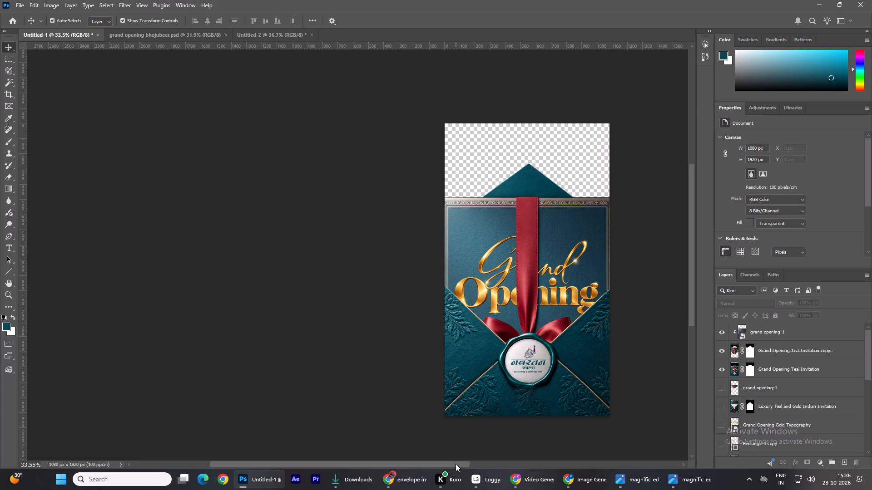
{"action": "left_click_drag", "start_coordinate": [456, 464], "coordinate": [508, 461]}
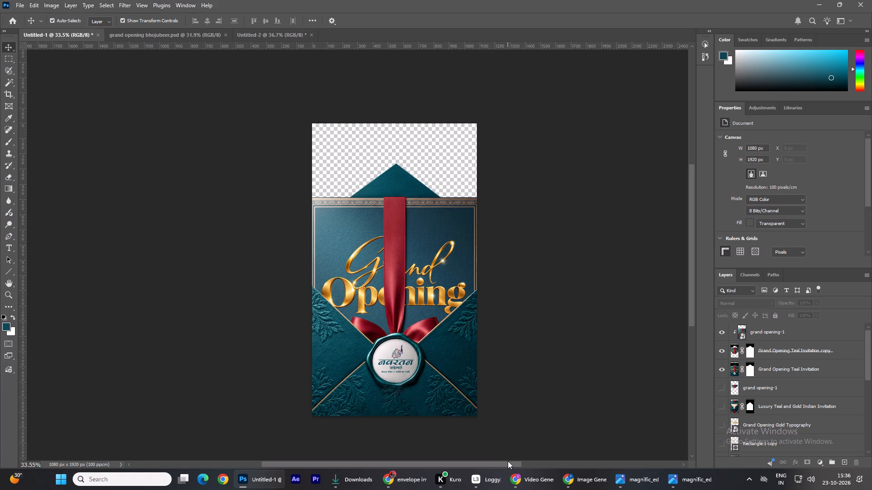
{"action": "scroll", "coordinate": [583, 326], "scroll_direction": "up", "scroll_amount": 2}
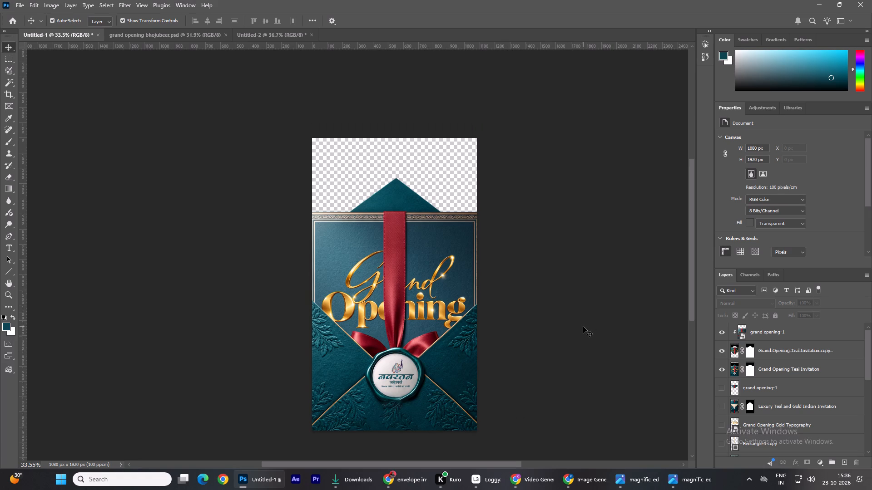
{"action": "scroll", "coordinate": [583, 327], "scroll_direction": "up", "scroll_amount": 1}
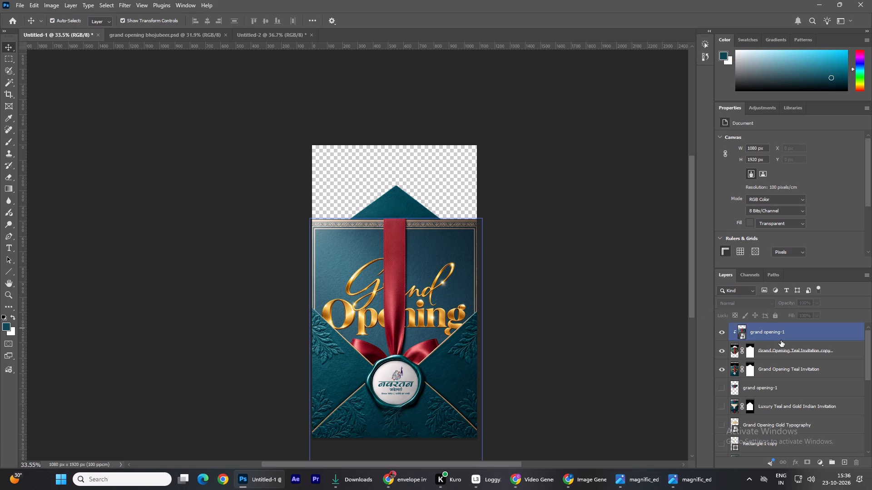
Add a blank layer below the Grand Opening Teal Invitation layer and place Teal and Gold Floral Frame.png there as an embedded image.
{"action": "left_click", "coordinate": [619, 357]}
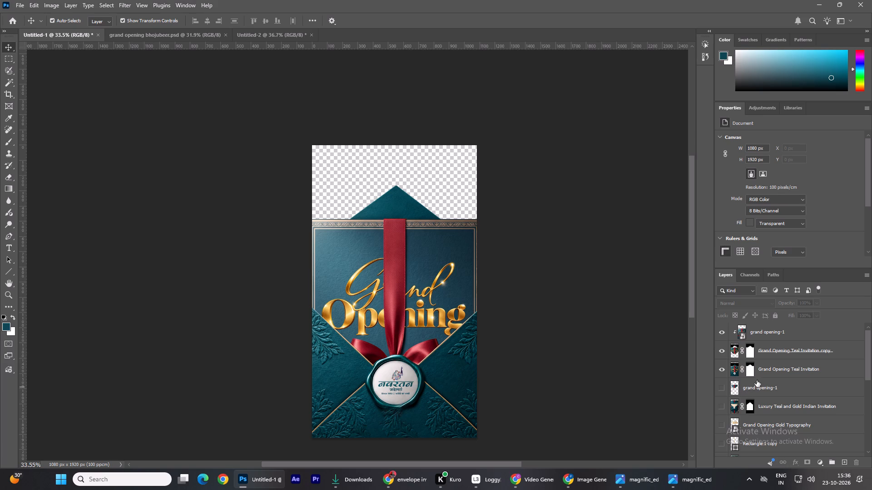
{"action": "left_click", "coordinate": [792, 387]}
{"action": "left_click", "coordinate": [846, 460]}
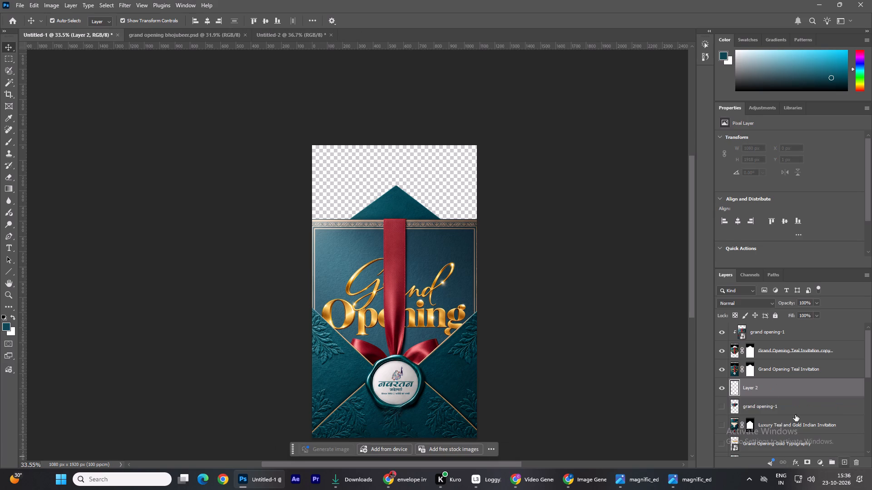
{"action": "left_click", "coordinate": [764, 387]}
{"action": "left_click", "coordinate": [14, 2]}
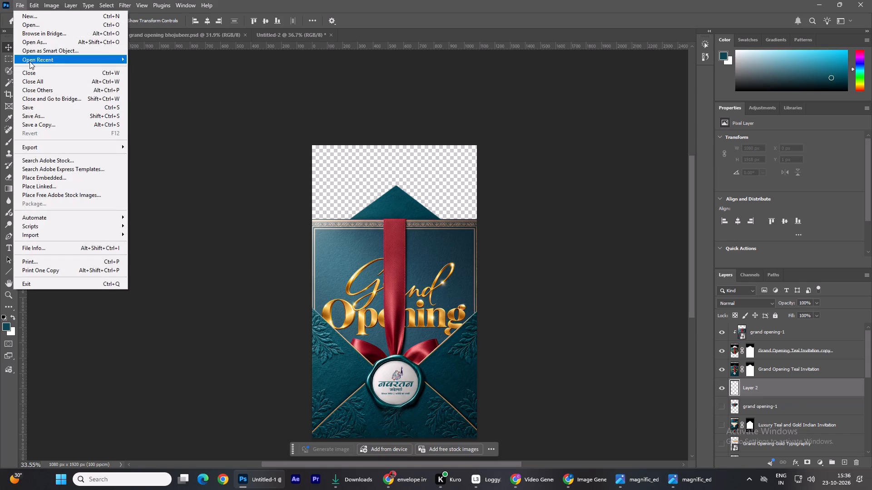
{"action": "left_click", "coordinate": [40, 176]}
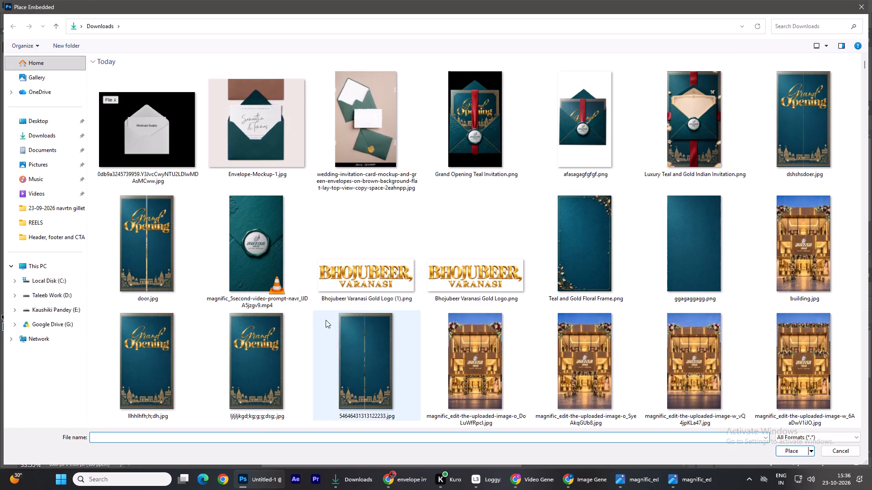
{"action": "scroll", "coordinate": [341, 347], "scroll_direction": "down", "scroll_amount": 2}
{"action": "scroll", "coordinate": [336, 339], "scroll_direction": "up", "scroll_amount": 1}
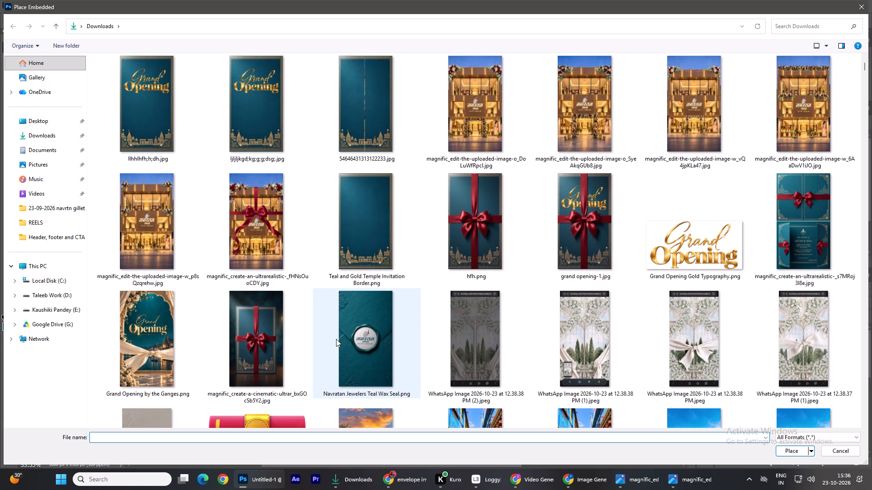
{"action": "scroll", "coordinate": [336, 339], "scroll_direction": "down", "scroll_amount": 1}
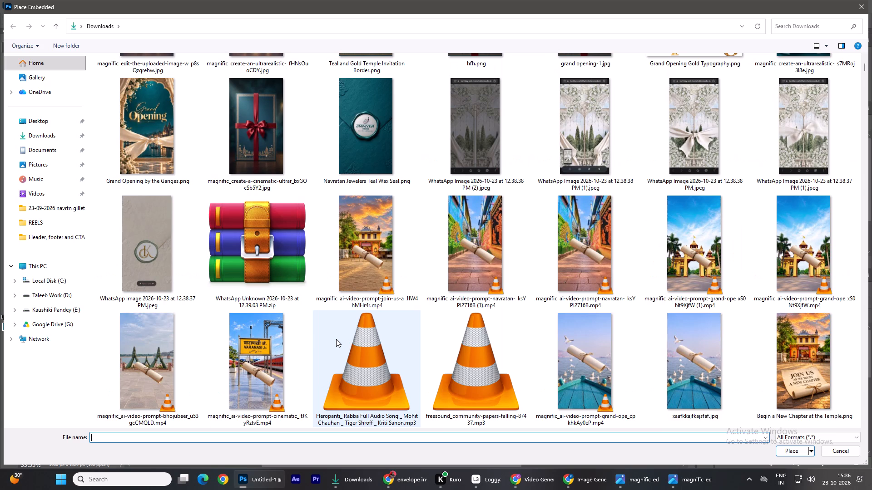
{"action": "scroll", "coordinate": [336, 339], "scroll_direction": "down", "scroll_amount": 1}
{"action": "scroll", "coordinate": [336, 339], "scroll_direction": "up", "scroll_amount": 2}
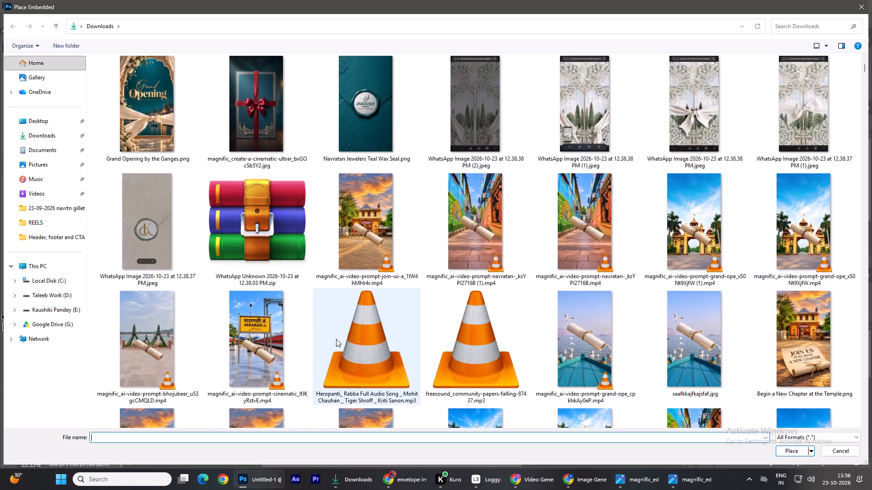
{"action": "scroll", "coordinate": [336, 339], "scroll_direction": "up", "scroll_amount": 1}
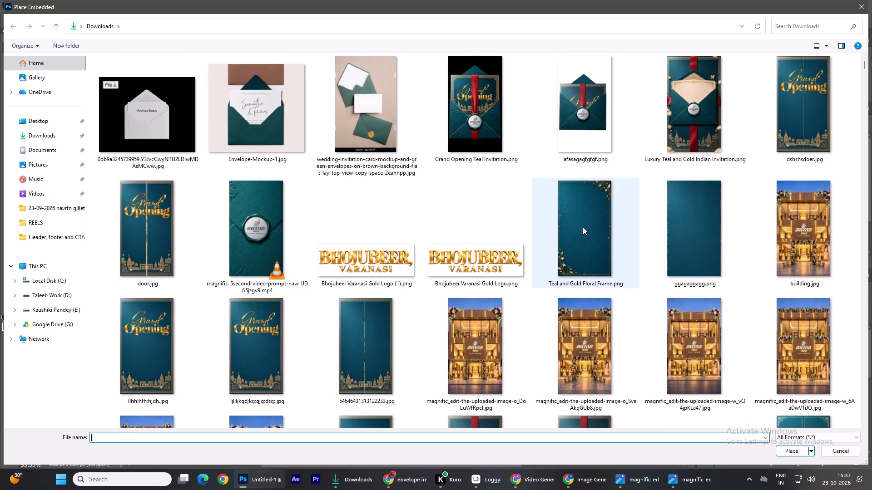
{"action": "double_click", "coordinate": [566, 222]}
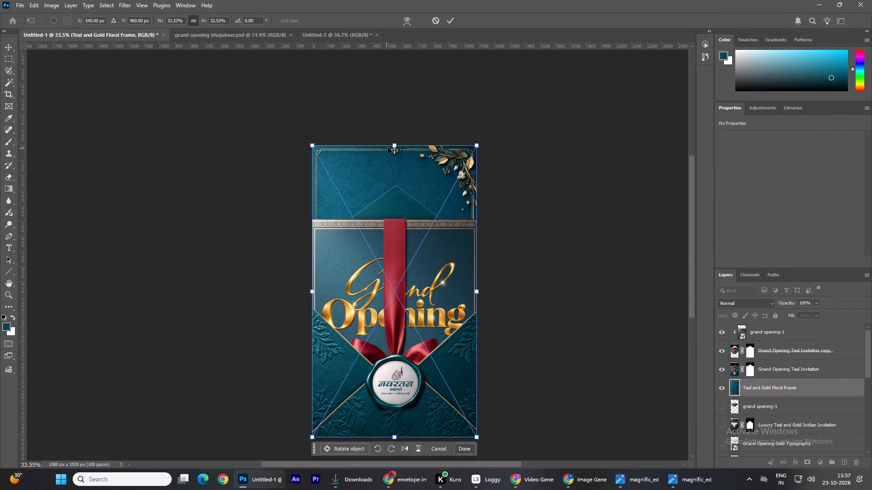
Scale the floral frame image to about 42% and position it so its plain teal texture covers the canvas, toggling its visibility to compare.
{"action": "left_click_drag", "start_coordinate": [399, 142], "coordinate": [399, 80]}
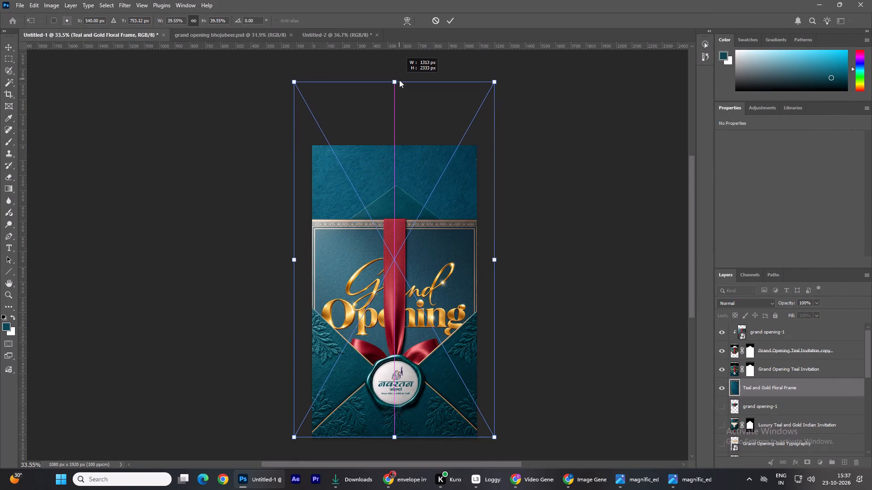
{"action": "left_click_drag", "start_coordinate": [399, 80], "coordinate": [386, 133]}
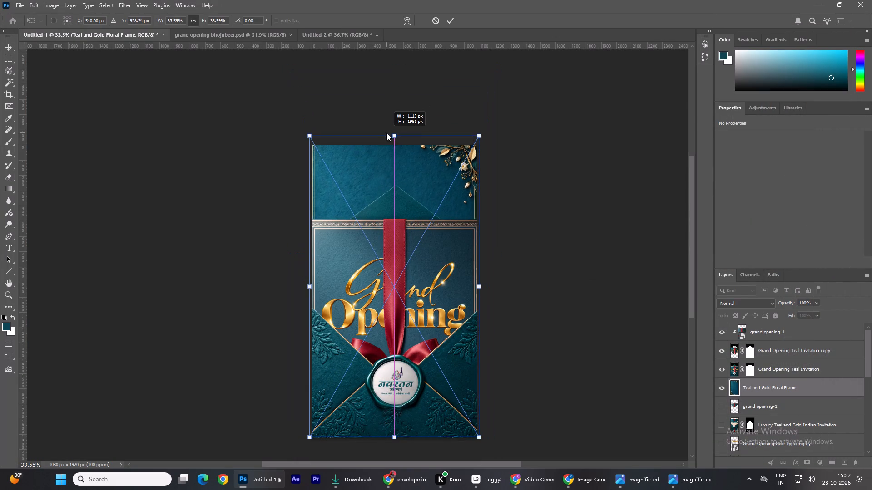
{"action": "left_click_drag", "start_coordinate": [386, 133], "coordinate": [389, 82]}
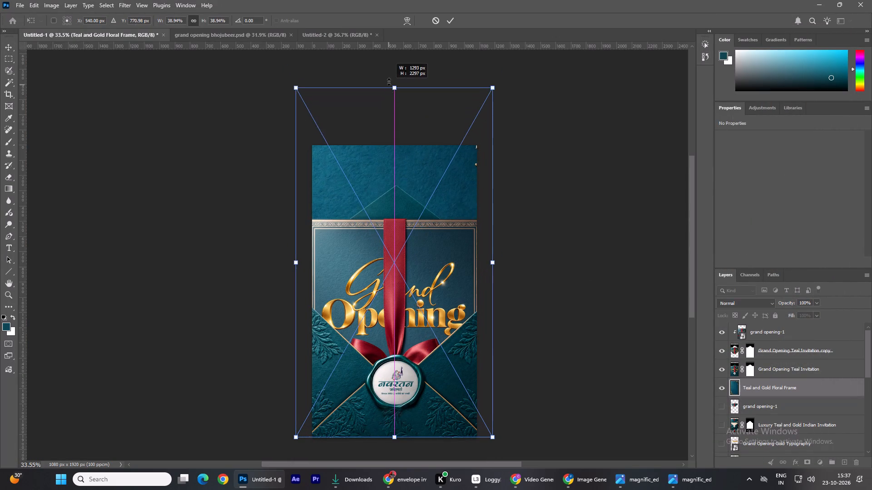
{"action": "left_click_drag", "start_coordinate": [389, 82], "coordinate": [395, 58]}
{"action": "left_click_drag", "start_coordinate": [405, 159], "coordinate": [394, 258]}
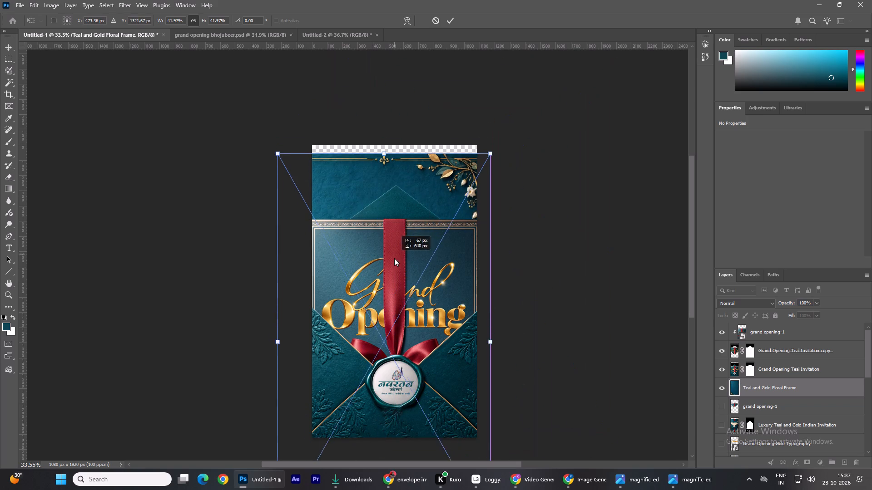
{"action": "left_click_drag", "start_coordinate": [394, 258], "coordinate": [483, 188]}
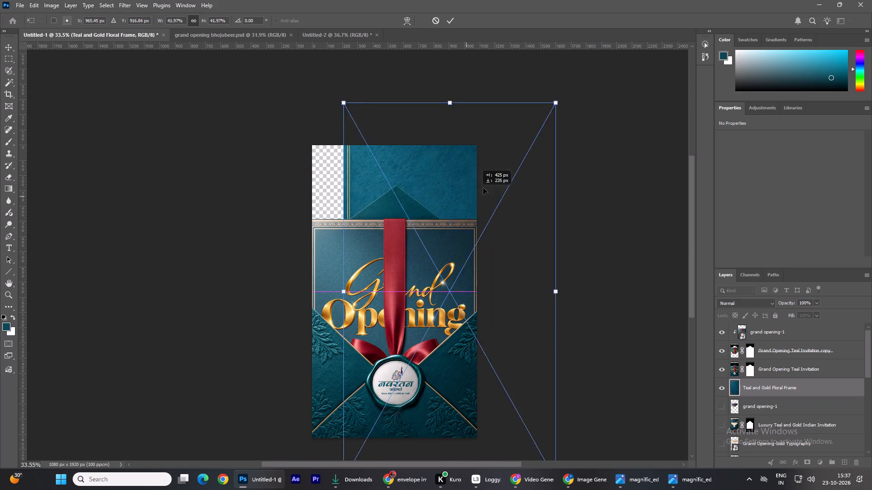
{"action": "left_click_drag", "start_coordinate": [483, 188], "coordinate": [408, 206]}
{"action": "left_click", "coordinate": [725, 387]}
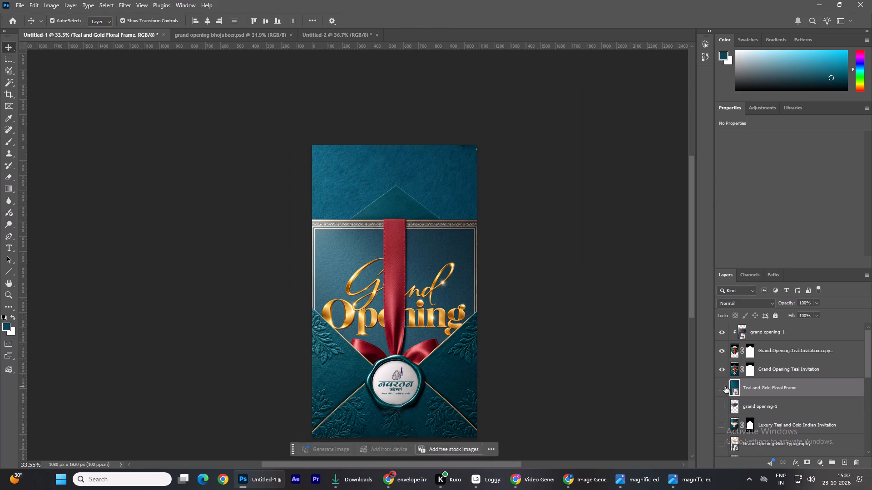
{"action": "scroll", "coordinate": [601, 273], "scroll_direction": "down", "scroll_amount": 3}
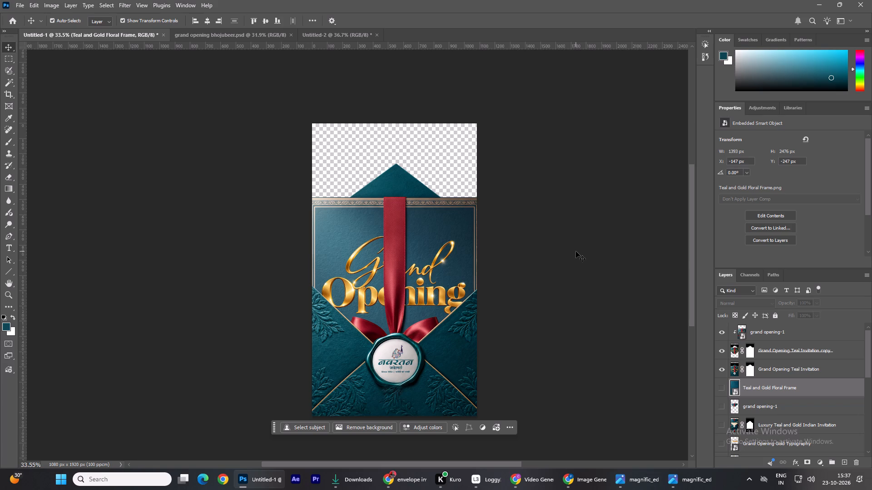
{"action": "left_click", "coordinate": [719, 390]}
Apply a Color Overlay to the Teal and Gold Floral Frame layer using cream #ffead1 sampled from the card's top border, then deselect.
{"action": "left_click", "coordinate": [778, 383]}
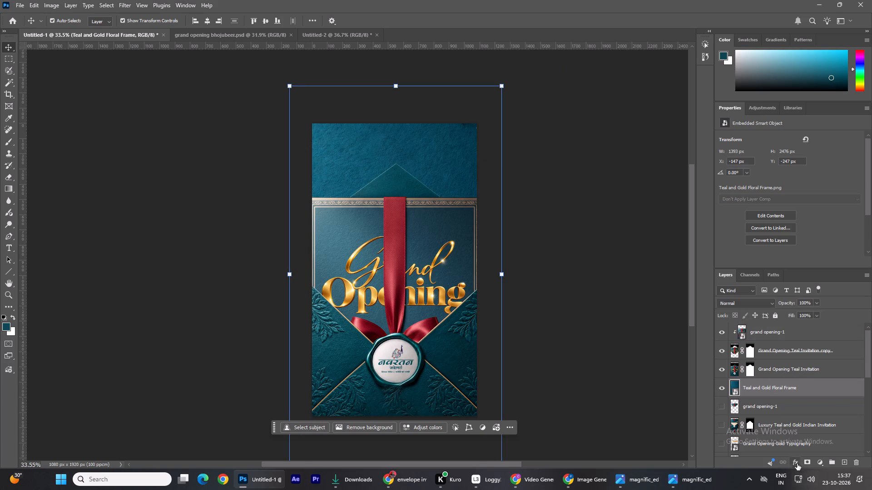
{"action": "left_click", "coordinate": [795, 462]}
{"action": "left_click", "coordinate": [820, 422]}
{"action": "left_click", "coordinate": [718, 275]}
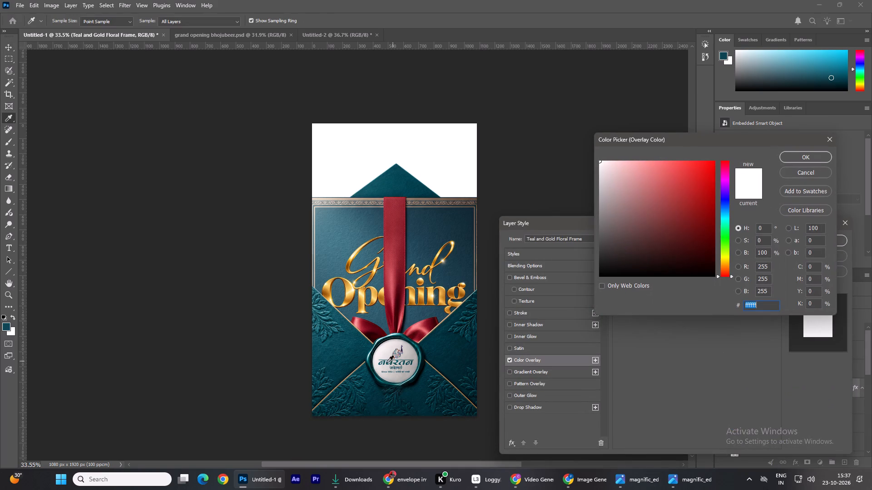
{"action": "left_click", "coordinate": [330, 198]}
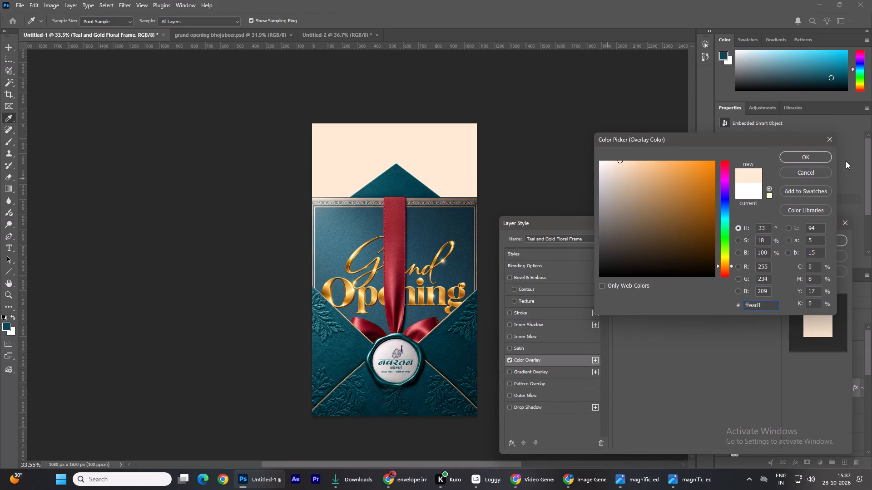
{"action": "left_click", "coordinate": [800, 158]}
{"action": "left_click", "coordinate": [820, 242]}
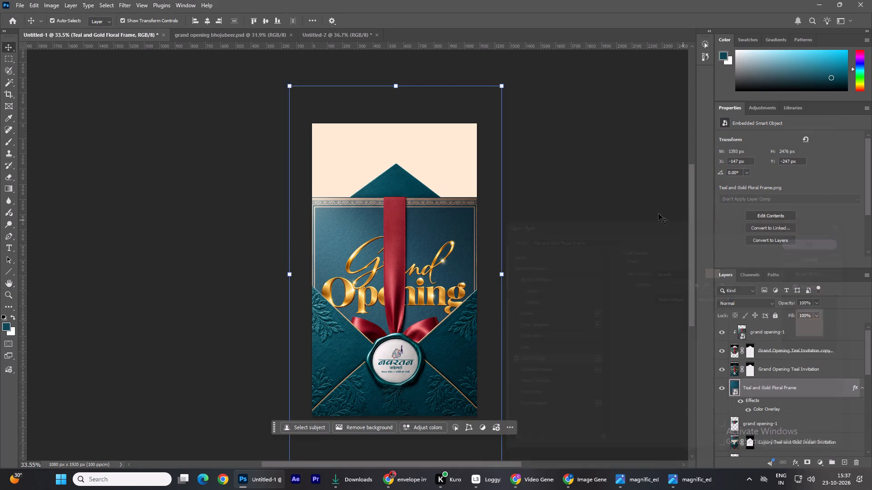
{"action": "left_click", "coordinate": [594, 143]}
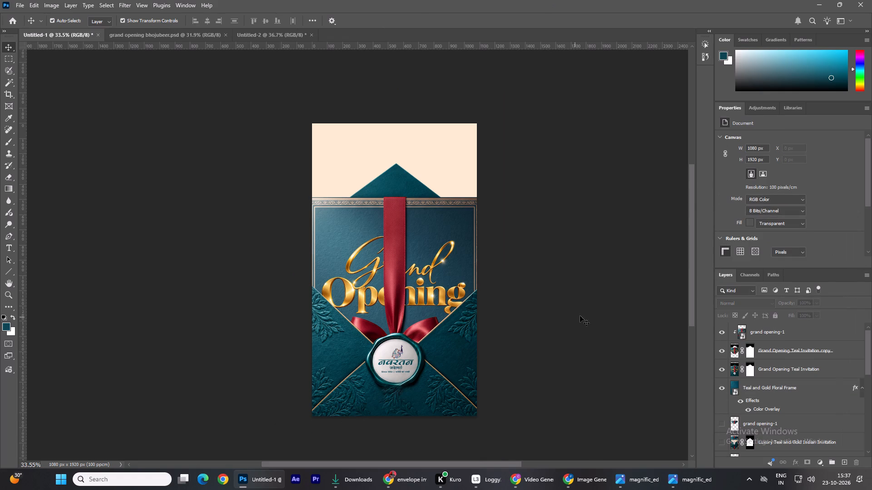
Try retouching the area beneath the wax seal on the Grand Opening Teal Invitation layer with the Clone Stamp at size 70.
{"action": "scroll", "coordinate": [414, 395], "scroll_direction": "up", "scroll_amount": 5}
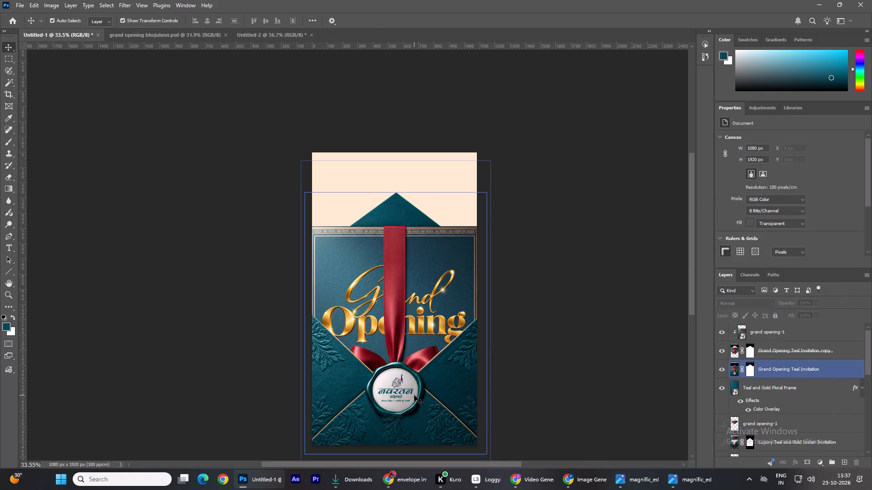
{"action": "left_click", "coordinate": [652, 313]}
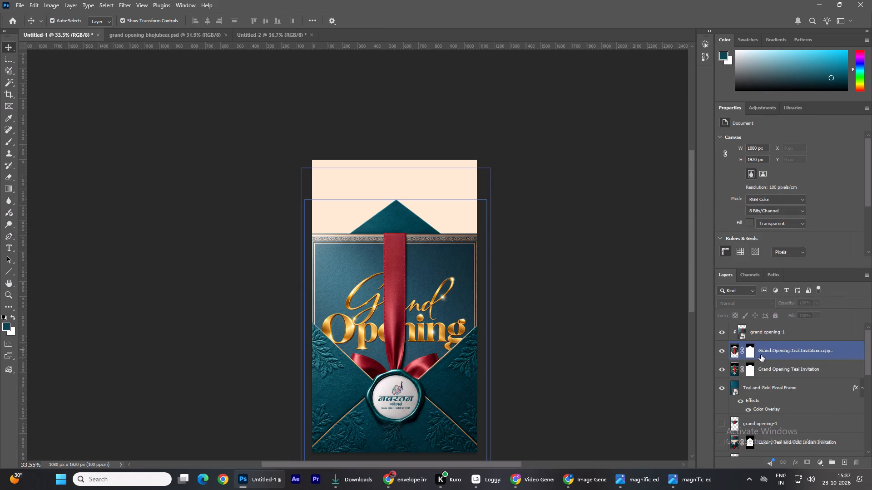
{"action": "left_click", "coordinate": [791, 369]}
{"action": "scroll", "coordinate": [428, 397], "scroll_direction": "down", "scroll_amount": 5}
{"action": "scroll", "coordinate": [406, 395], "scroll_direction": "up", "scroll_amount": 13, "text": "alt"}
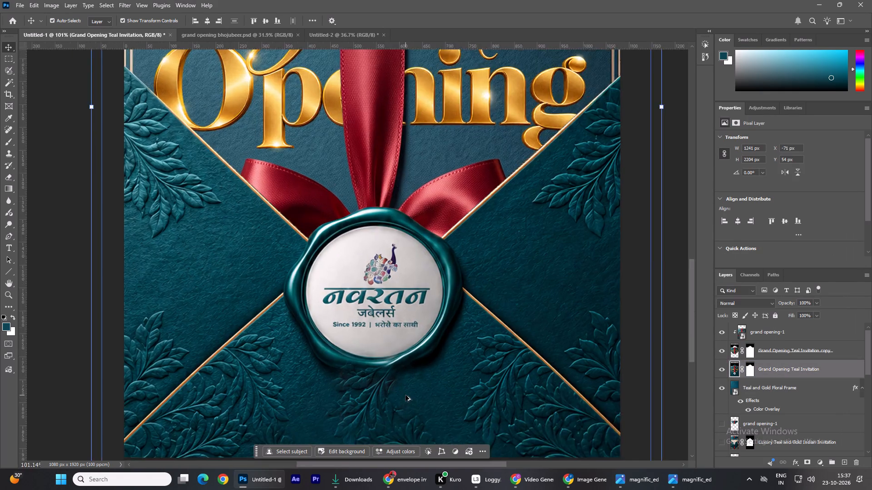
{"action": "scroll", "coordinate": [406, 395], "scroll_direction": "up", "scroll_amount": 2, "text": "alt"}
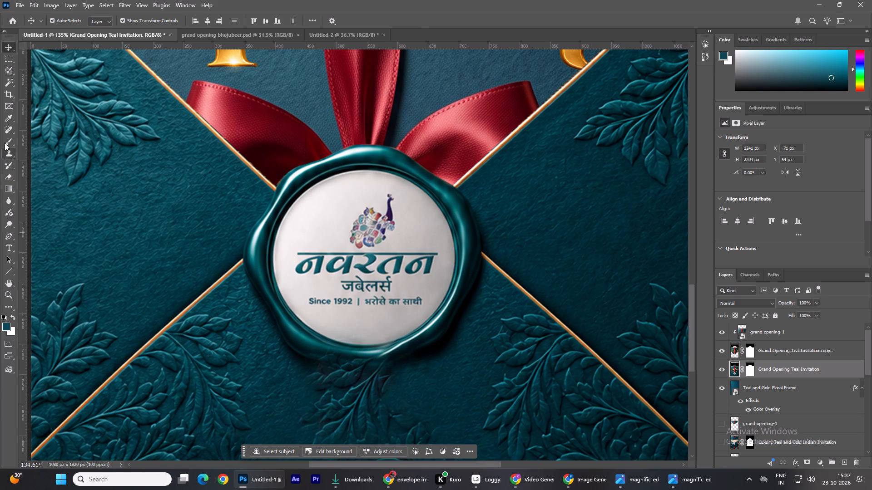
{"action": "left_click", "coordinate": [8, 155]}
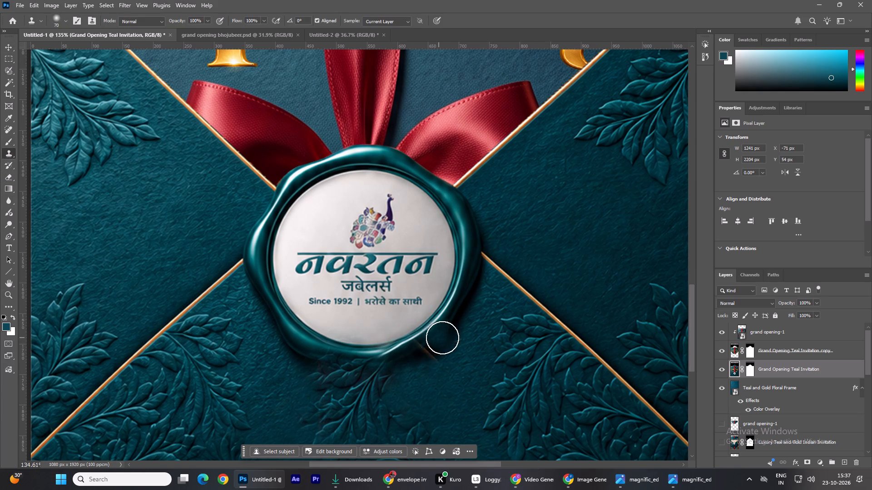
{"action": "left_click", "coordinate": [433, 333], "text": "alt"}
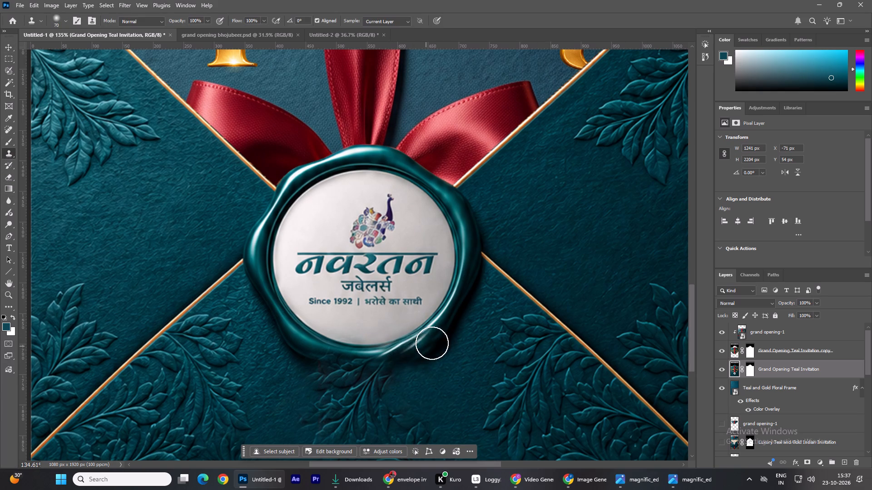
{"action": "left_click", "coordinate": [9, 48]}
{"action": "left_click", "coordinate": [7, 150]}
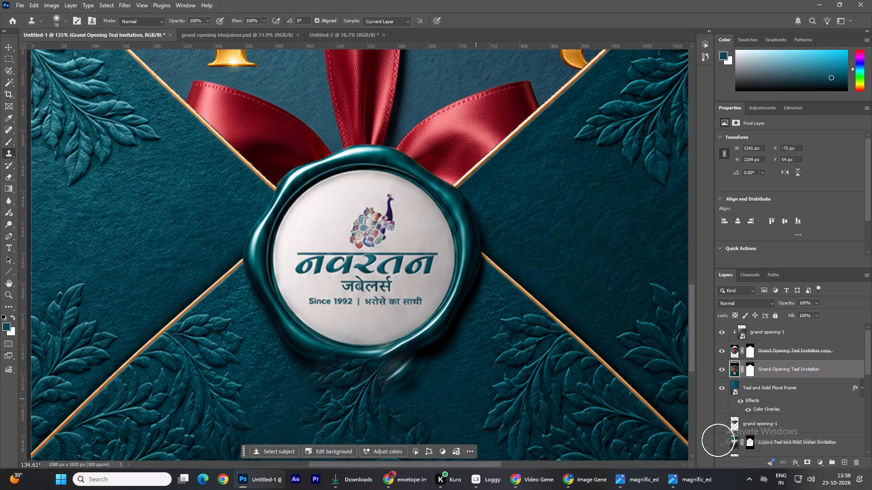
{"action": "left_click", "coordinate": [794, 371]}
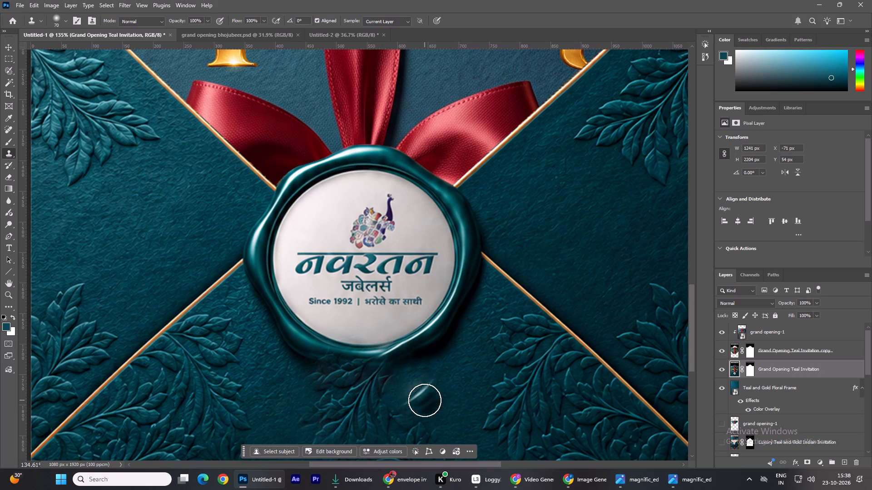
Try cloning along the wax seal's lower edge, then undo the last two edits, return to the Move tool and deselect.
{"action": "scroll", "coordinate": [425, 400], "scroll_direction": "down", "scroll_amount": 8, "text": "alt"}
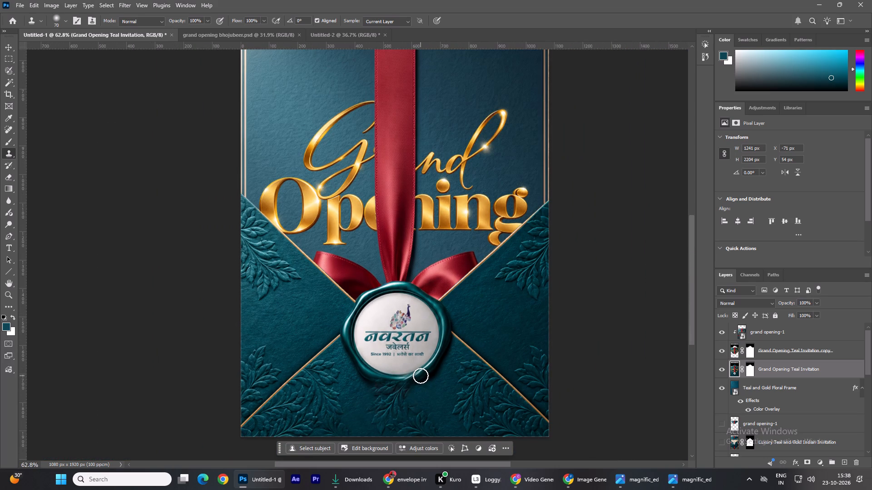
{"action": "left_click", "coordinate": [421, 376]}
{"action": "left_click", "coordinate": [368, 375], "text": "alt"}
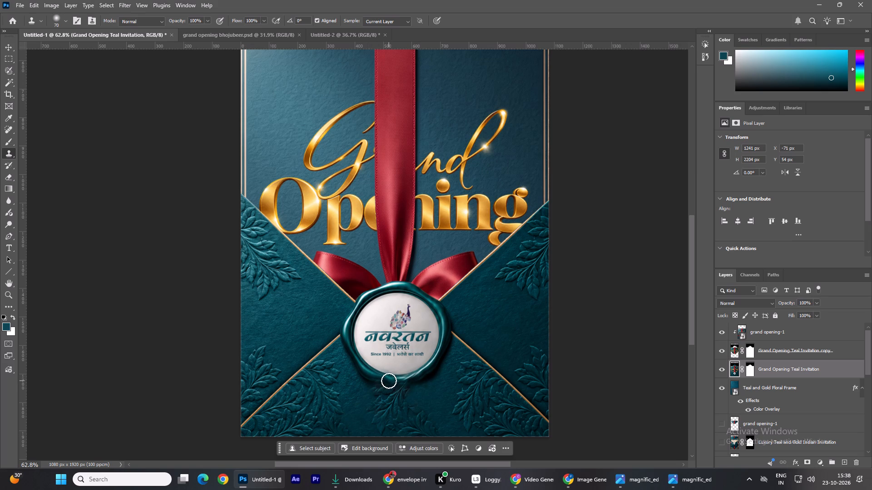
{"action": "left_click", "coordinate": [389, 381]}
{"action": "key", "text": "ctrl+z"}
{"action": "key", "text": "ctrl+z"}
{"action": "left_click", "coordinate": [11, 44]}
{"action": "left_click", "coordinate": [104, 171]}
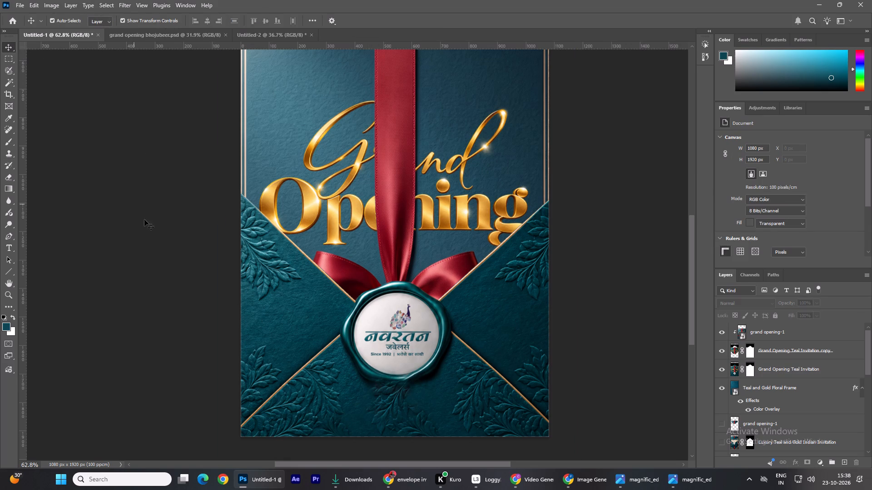
Export the invitation design as a 1080 x 1920 px JPG named sdgsg-2.
{"action": "scroll", "coordinate": [163, 233], "scroll_direction": "down", "scroll_amount": 8, "text": "alt"}
{"action": "left_click", "coordinate": [195, 215]}
{"action": "scroll", "coordinate": [204, 196], "scroll_direction": "up", "scroll_amount": 2}
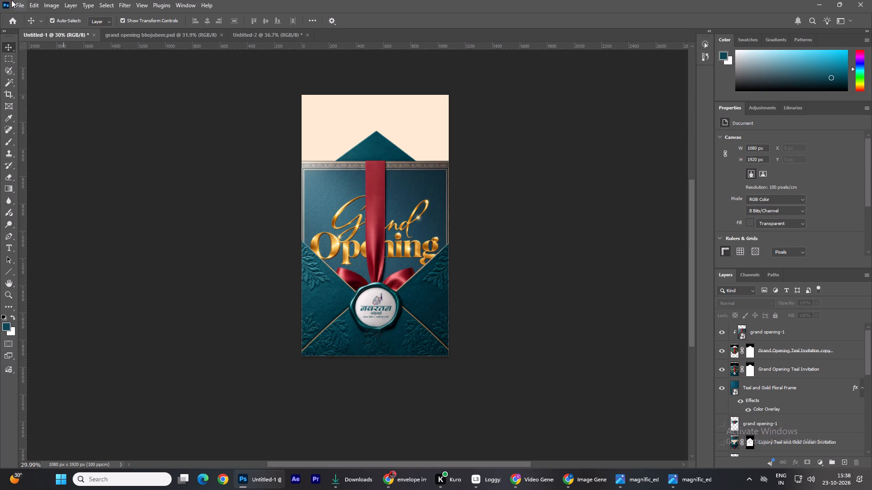
{"action": "left_click", "coordinate": [19, 4]}
{"action": "left_click", "coordinate": [50, 148]}
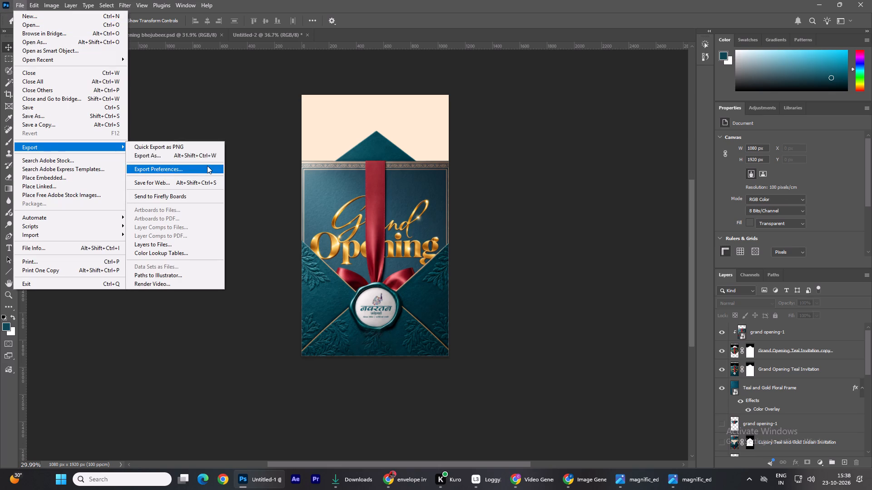
{"action": "left_click", "coordinate": [206, 157]}
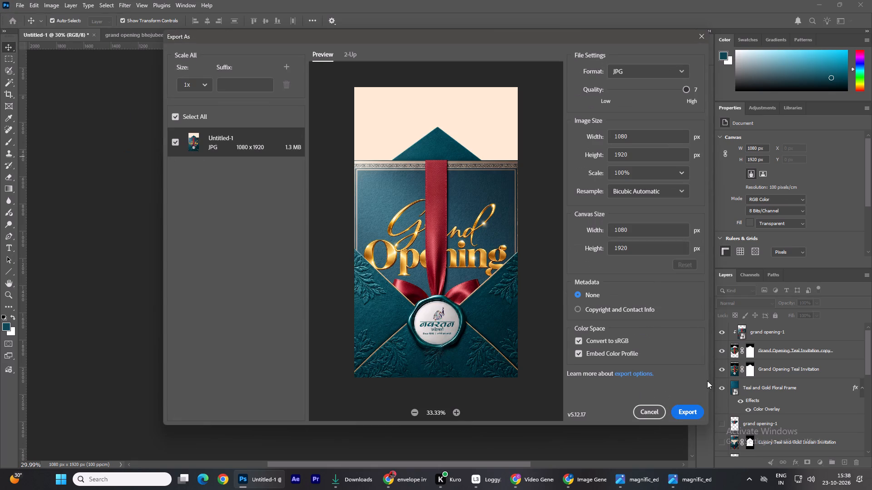